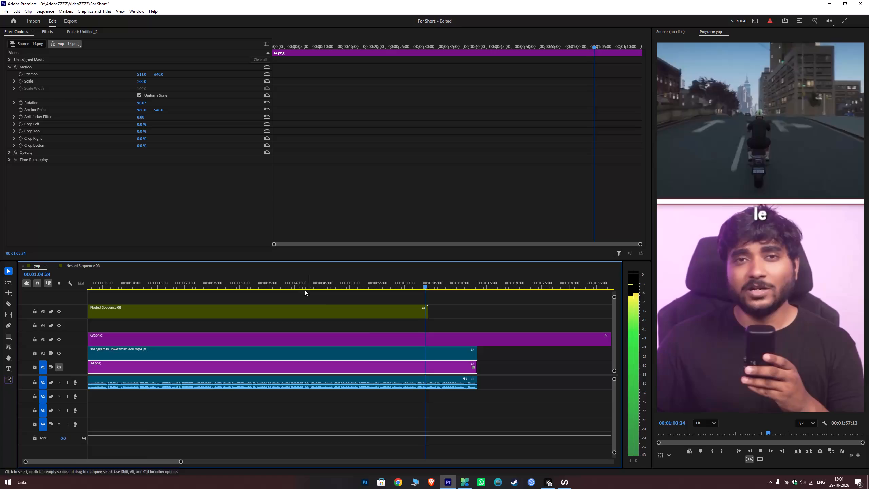
Extend the end of the Graphic clip on V3 so that it finishes at about 00:01:59:27.
scroll(323, 302, down, 20)
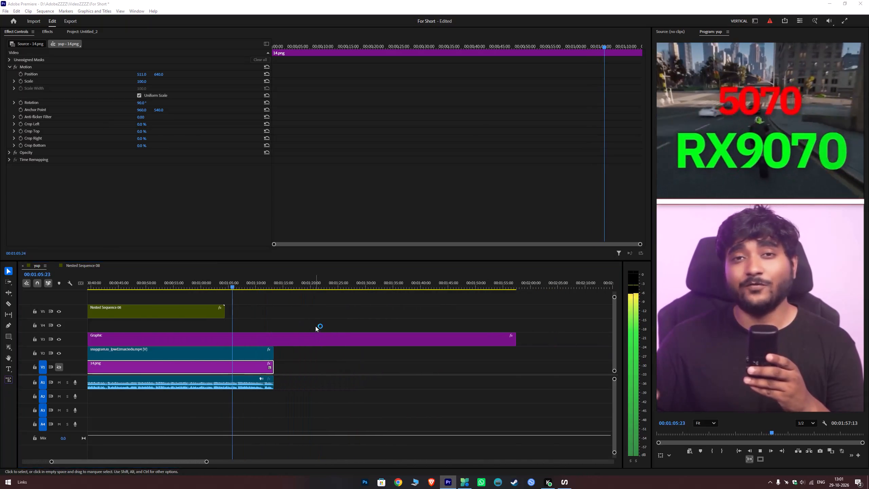
key(Escape)
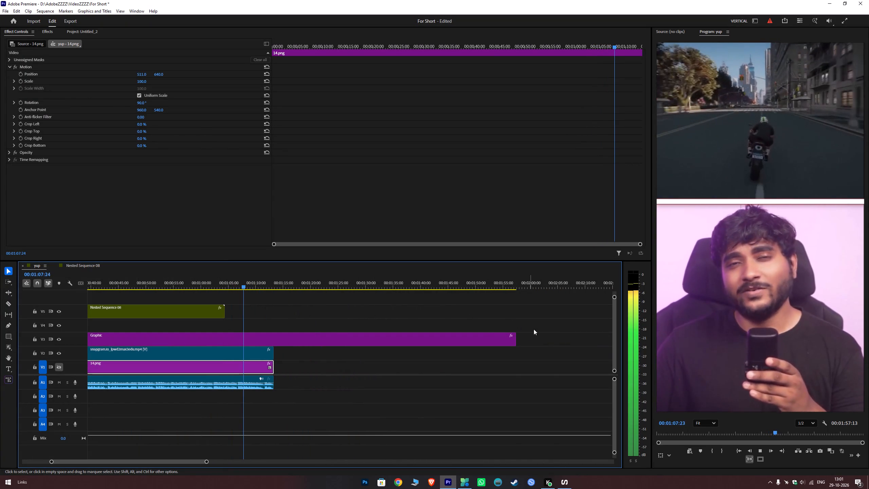
drag(516, 343, 528, 343)
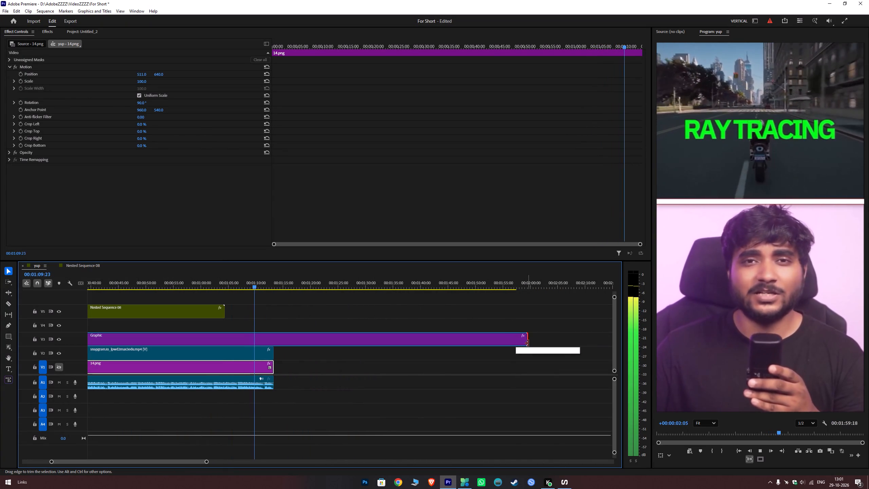
drag(528, 343, 529, 344)
click(512, 298)
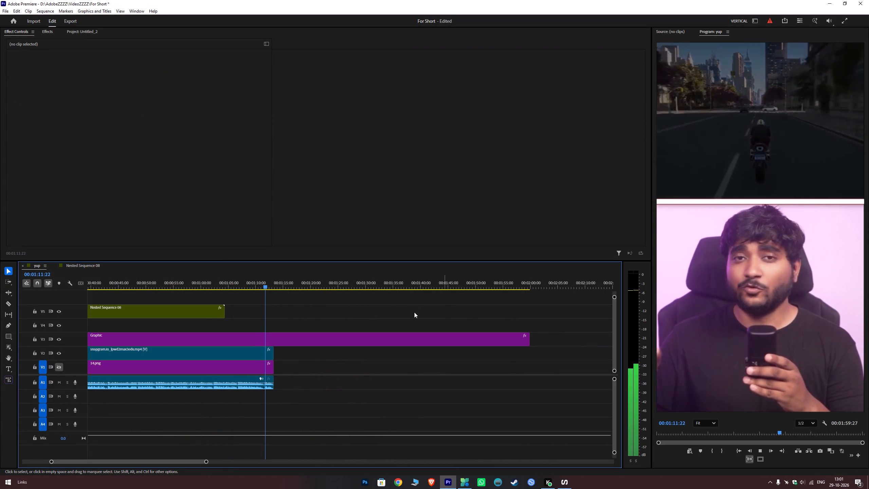
Stop playback and delete the 14.png, MP4 and Nested Sequence 08 clips, leaving only the Graphic clip in the timeline.
click(209, 311)
key(space)
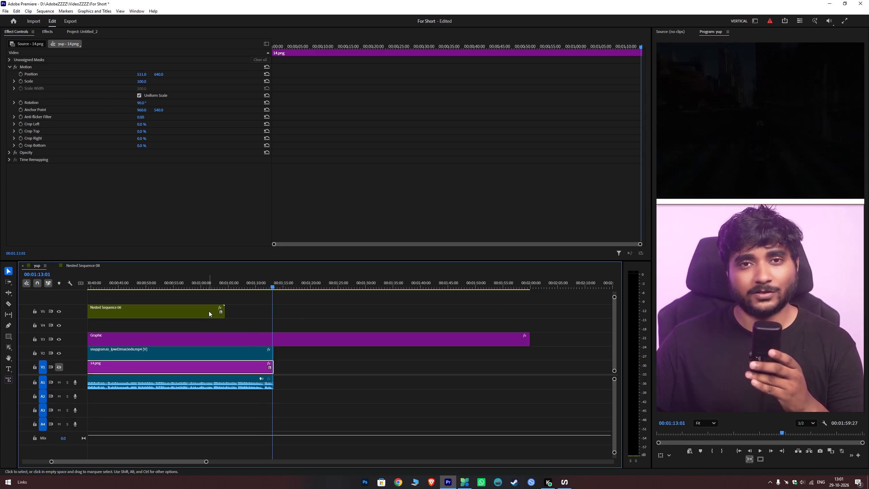
key(BackSpace)
key(BackSpace)
click(144, 354)
key(BackSpace)
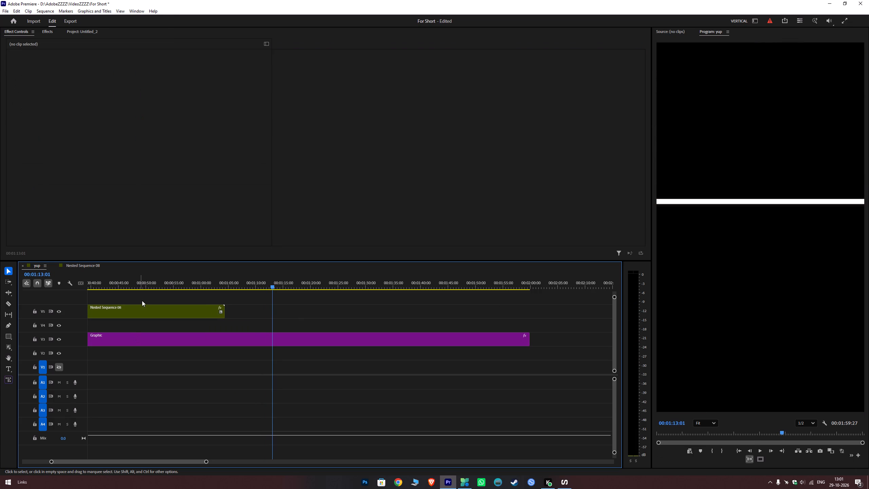
click(121, 309)
key(BackSpace)
Return the playhead to the sequence start and turn on the transparency grid in the program monitor.
drag(100, 281, 0, 298)
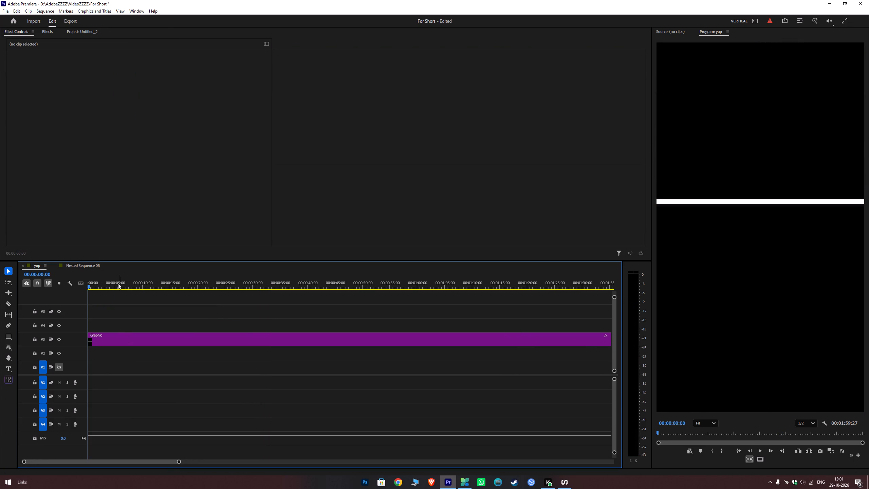
drag(99, 283, 0, 294)
click(823, 421)
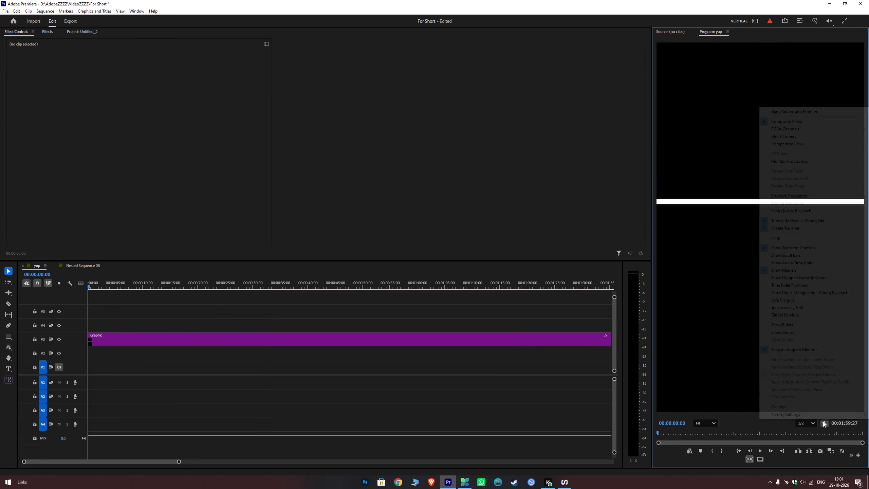
click(785, 307)
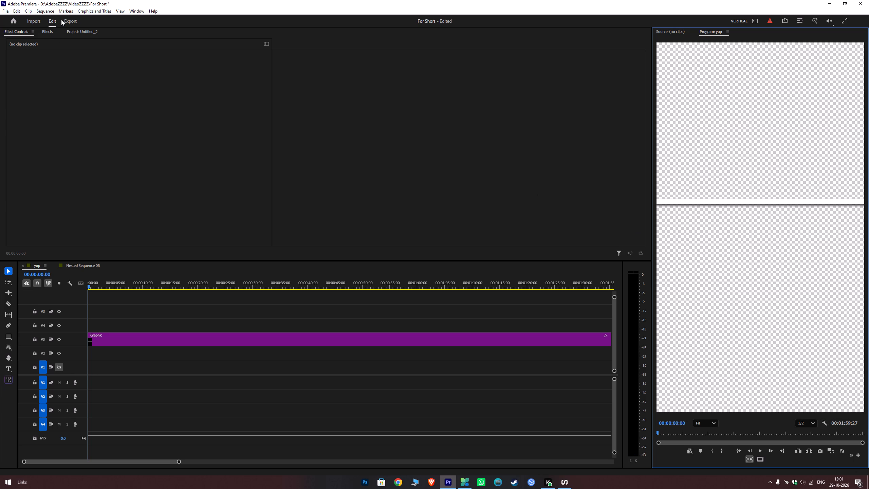
Bring up the export settings for the sequence and name the output file "Smiley video Bars".
double_click(61, 20)
click(64, 22)
click(71, 21)
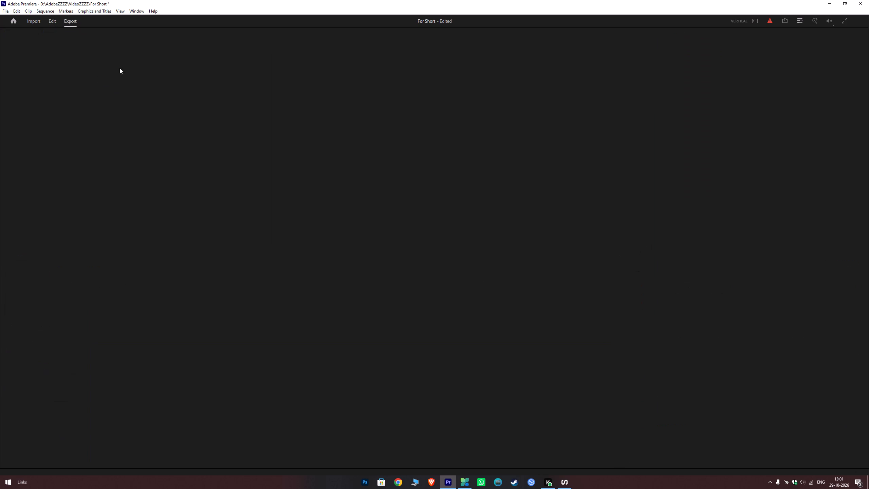
drag(194, 52, 171, 54)
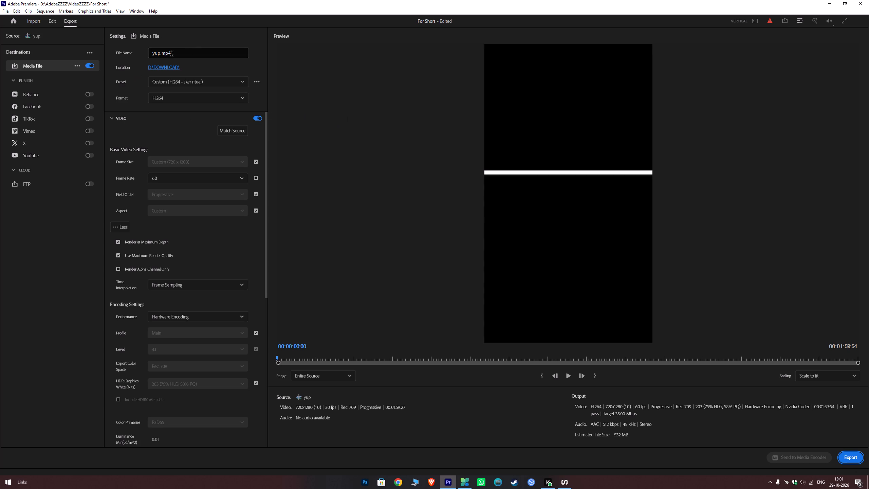
drag(171, 54, 91, 71)
text(Smiley)
key(space)
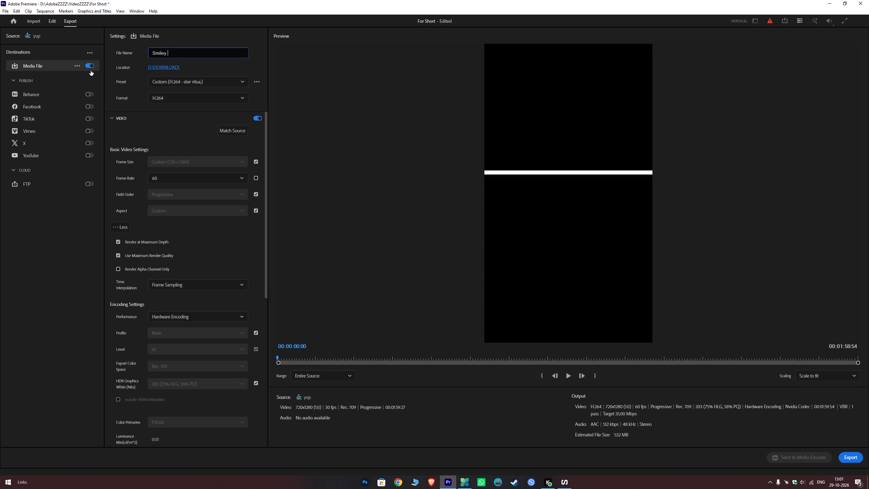
text(video Bars)
key(Return)
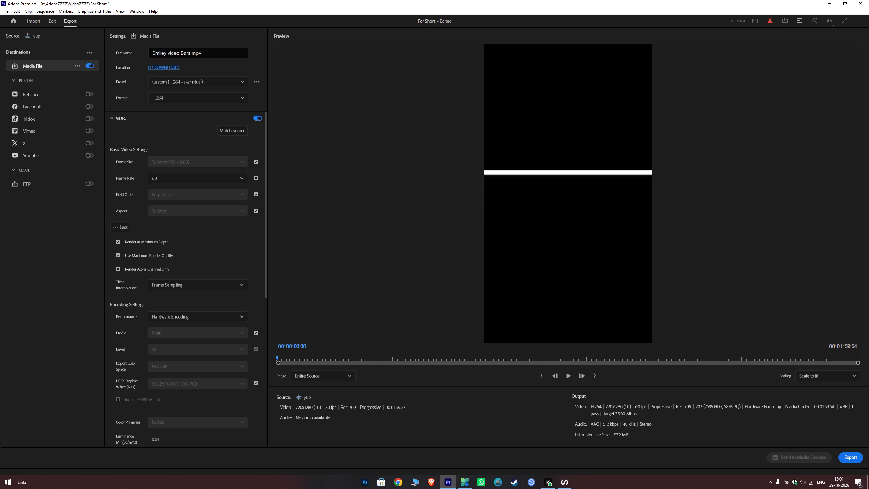
Set the export format to QuickTime with the Animation video codec.
click(153, 100)
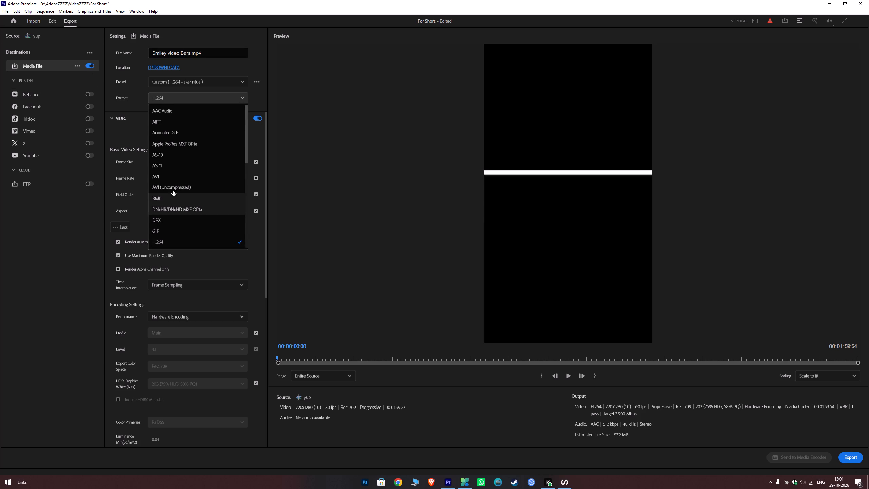
scroll(180, 198, down, 16)
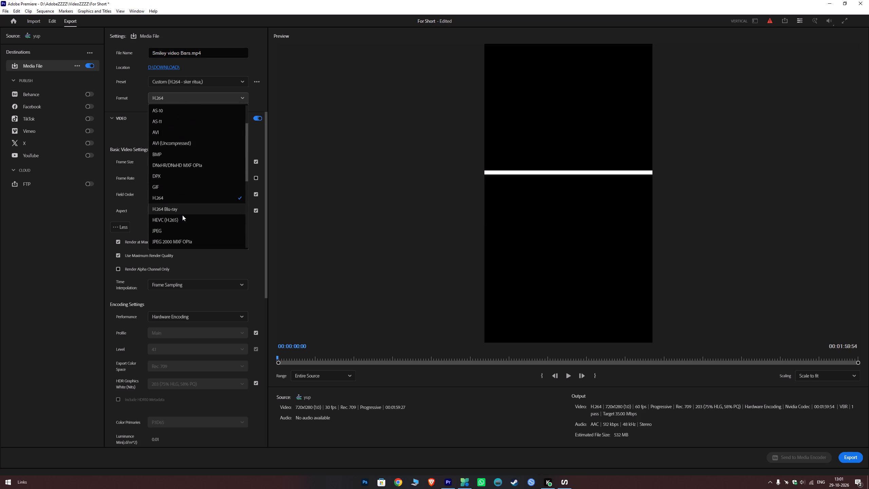
scroll(182, 215, down, 20)
scroll(182, 215, down, 3)
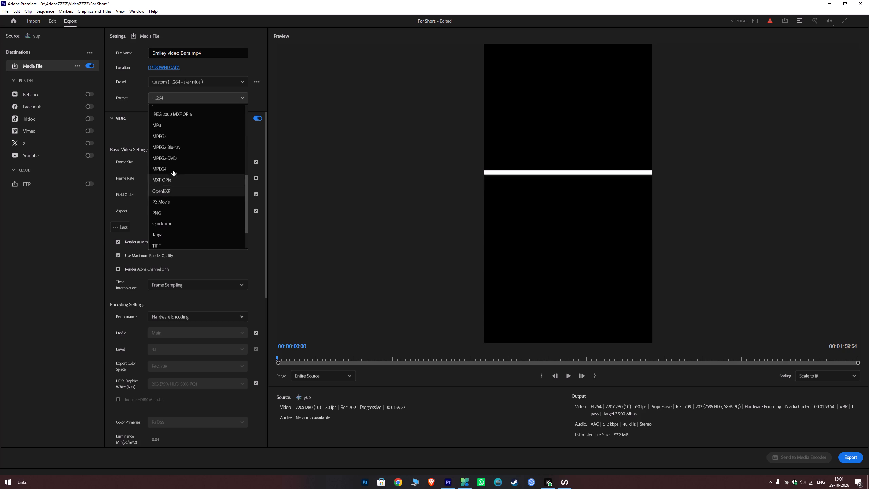
scroll(180, 180, down, 7)
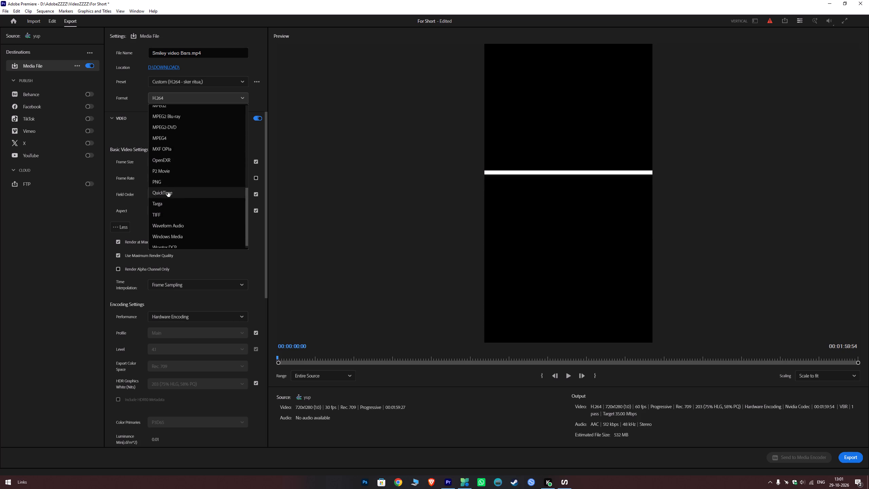
click(168, 192)
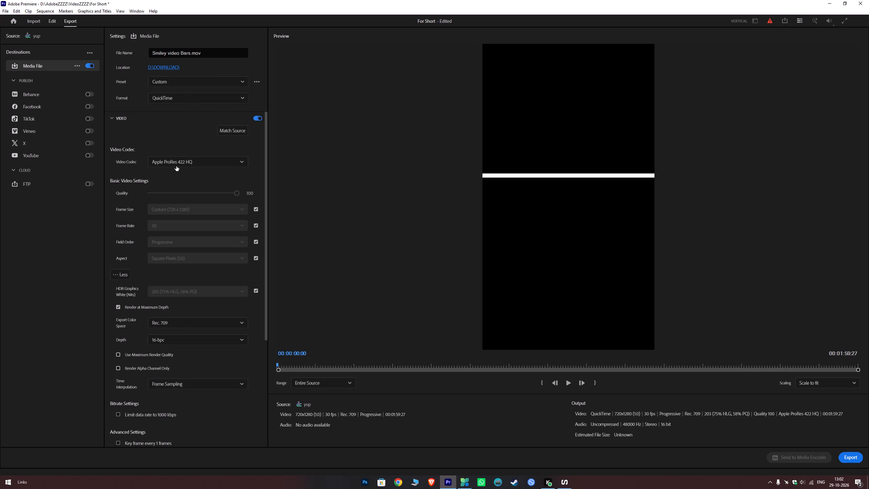
click(180, 162)
click(175, 177)
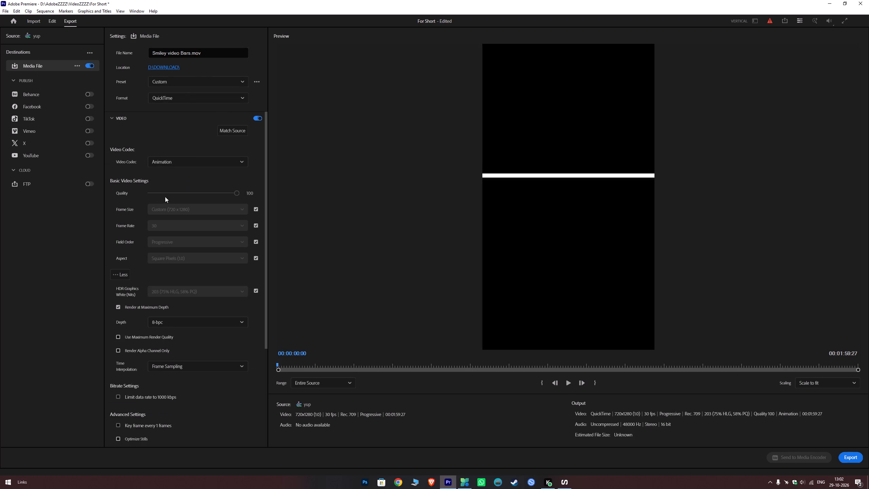
Set the export depth to 8-bpc + alpha and enable maximum render quality, leaving alpha-channel-only rendering off.
click(156, 323)
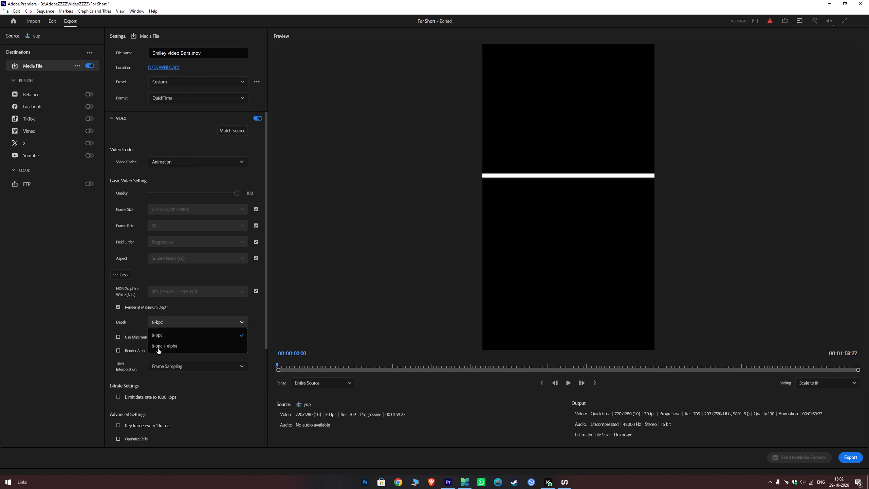
click(159, 346)
click(132, 337)
click(149, 355)
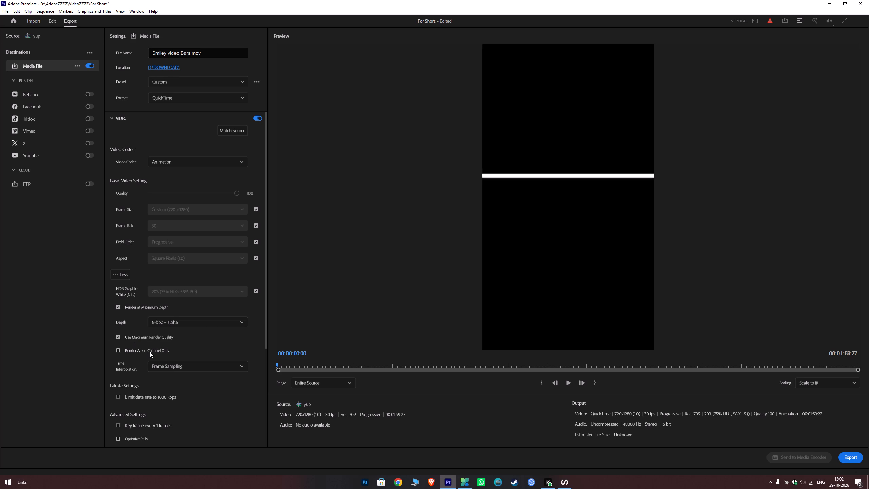
click(150, 352)
click(151, 350)
Turn off audio output and export the video.
scroll(234, 337, down, 13)
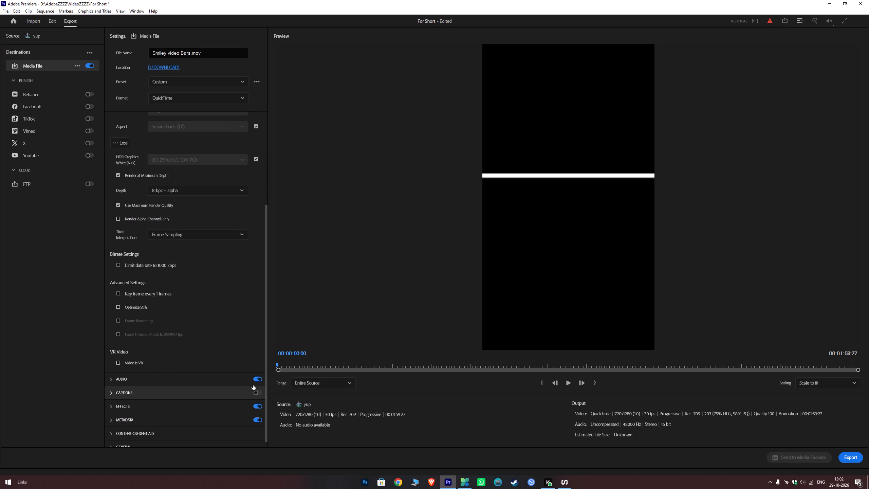
click(261, 382)
drag(284, 368, 203, 367)
drag(203, 367, 182, 367)
click(855, 457)
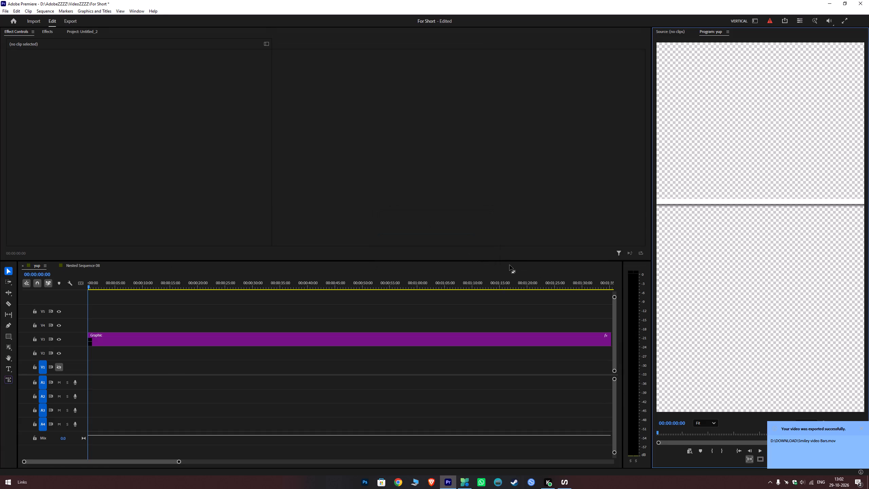
Delete the Graphic clip from V3 to empty the timeline.
click(302, 303)
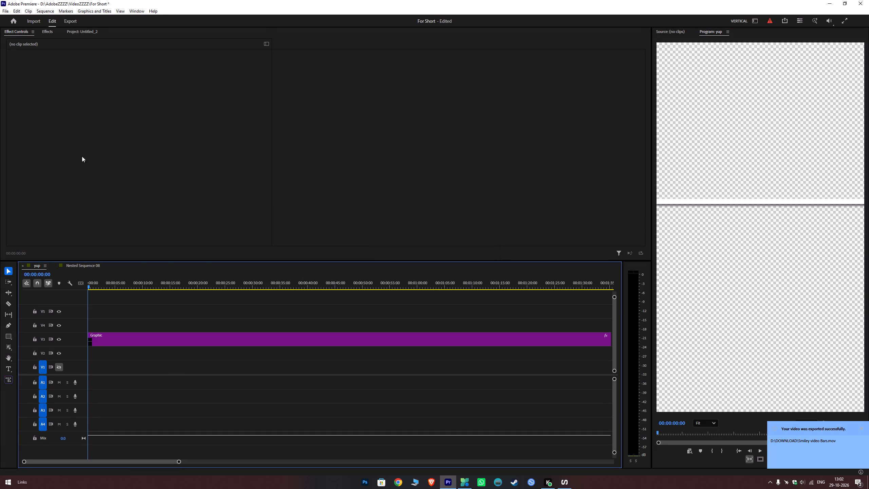
drag(173, 304, 151, 349)
key(BackSpace)
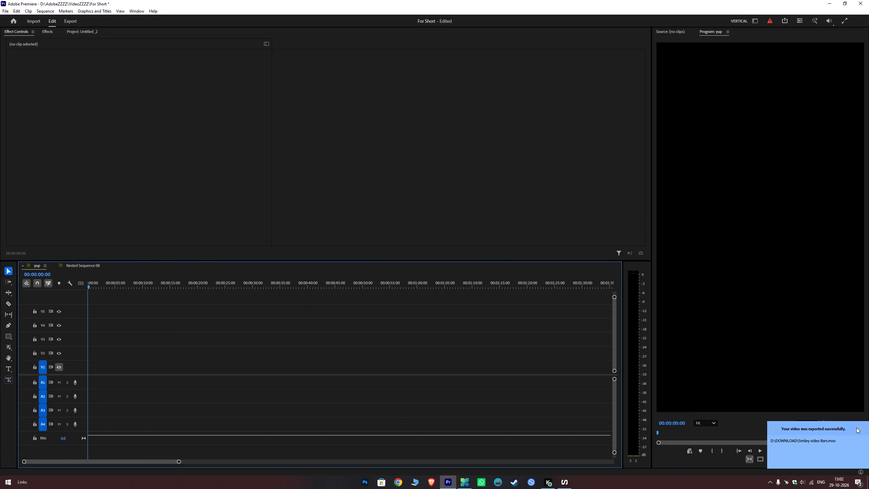
Turn off the transparency grid in the program monitor.
click(766, 433)
click(823, 424)
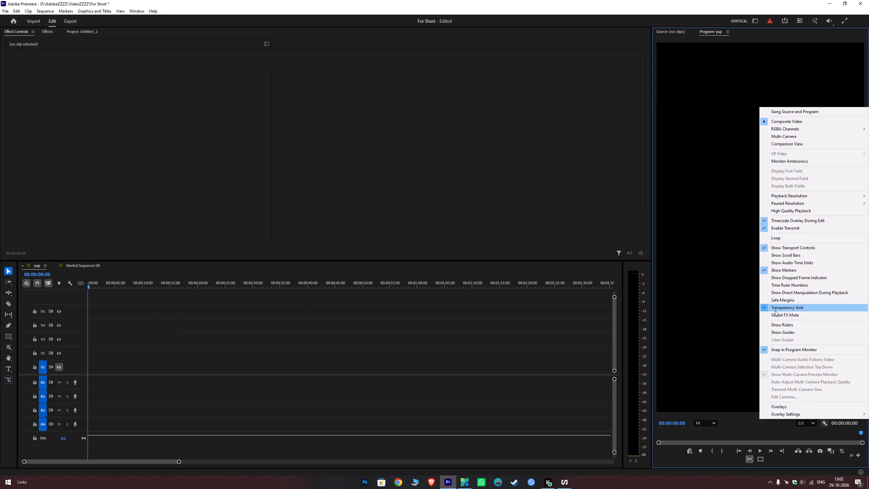
click(776, 309)
Place 14.png from the project at the start of V1 and extend it to about 19 seconds.
click(84, 31)
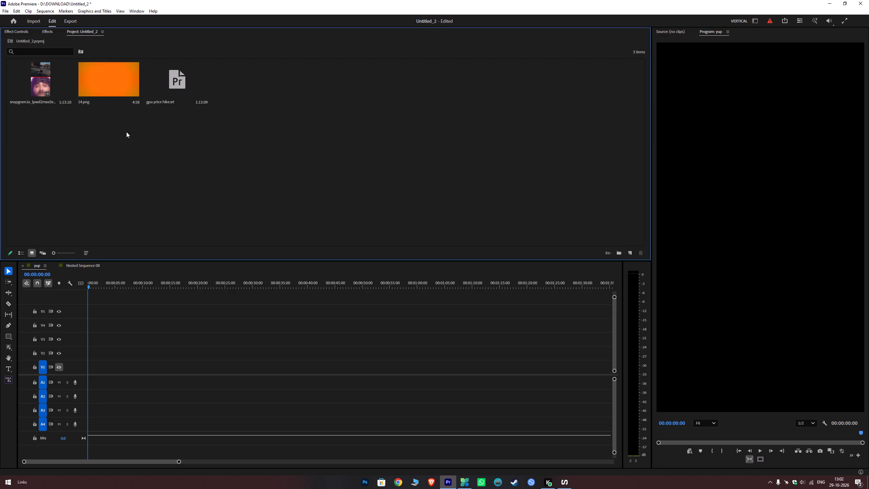
drag(118, 75, 78, 370)
click(102, 369)
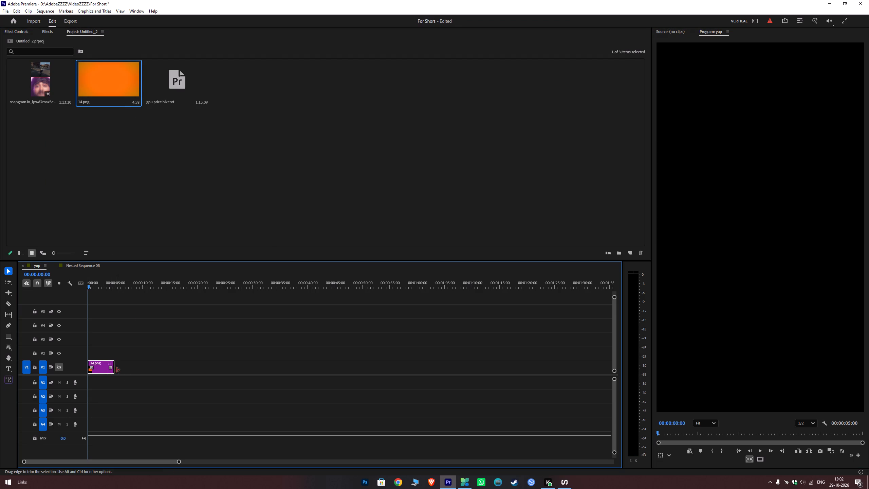
drag(116, 370, 196, 373)
Turn the V1 track output back on.
click(58, 370)
Set the rotation of the 14.png clip on V1 to 90°.
click(130, 372)
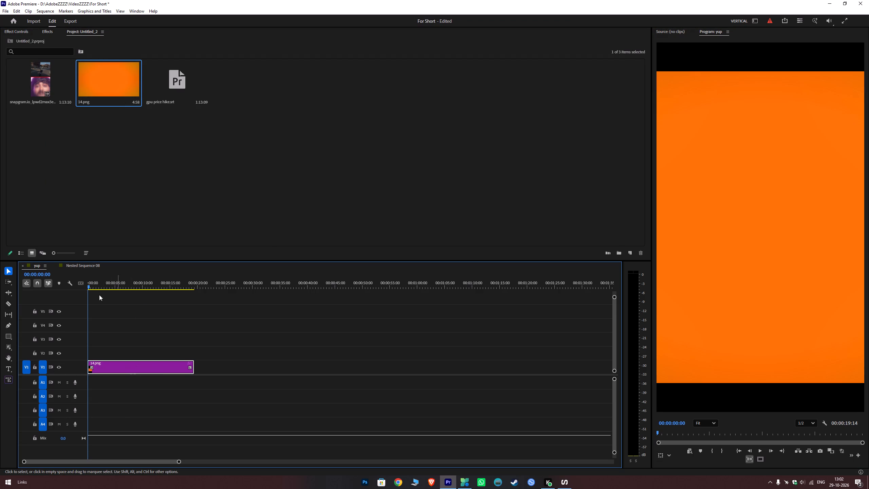
click(29, 32)
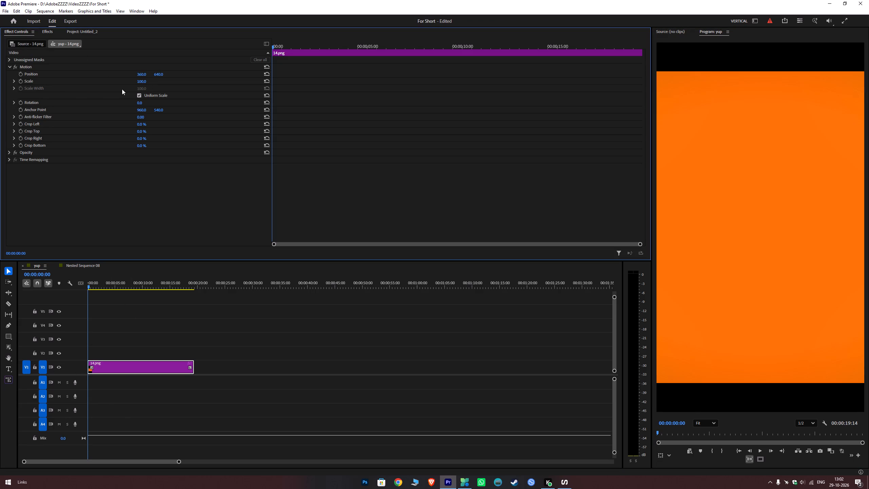
click(140, 103)
text(90)
key(Return)
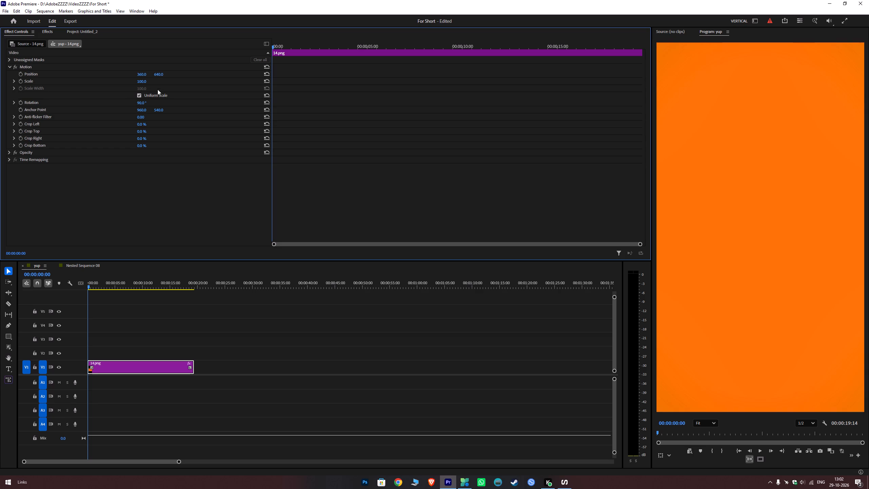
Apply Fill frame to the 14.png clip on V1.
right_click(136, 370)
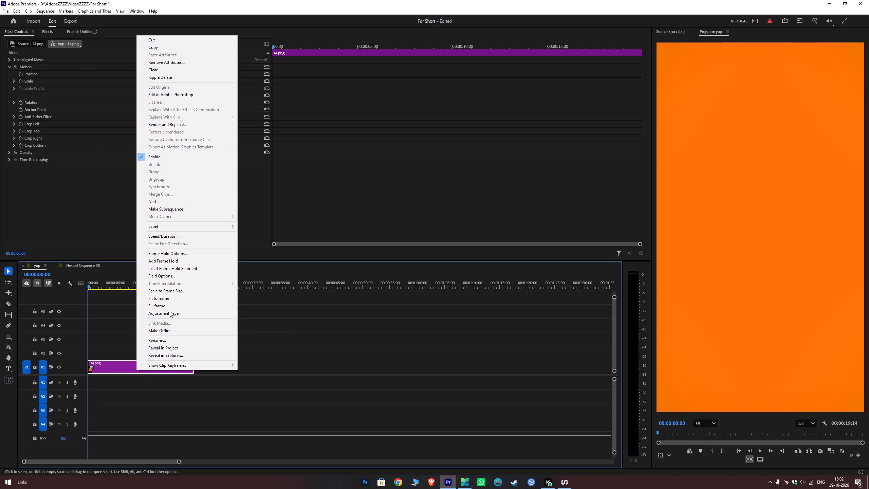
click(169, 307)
Import the Smiley video Bars file from the DOWNLOAD folder into the project.
click(45, 30)
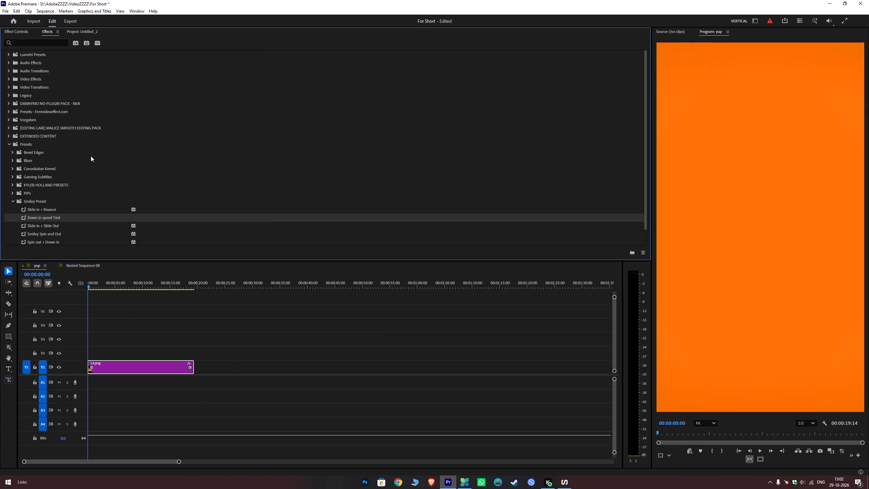
click(84, 34)
double_click(235, 149)
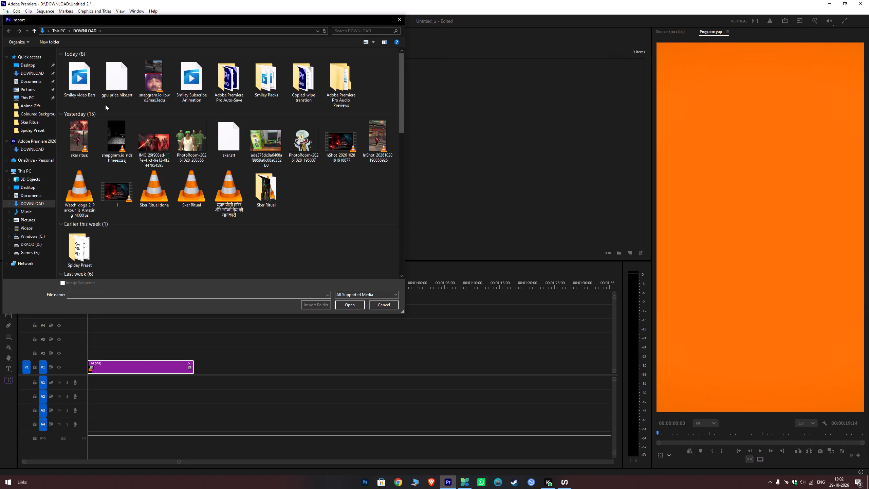
click(82, 85)
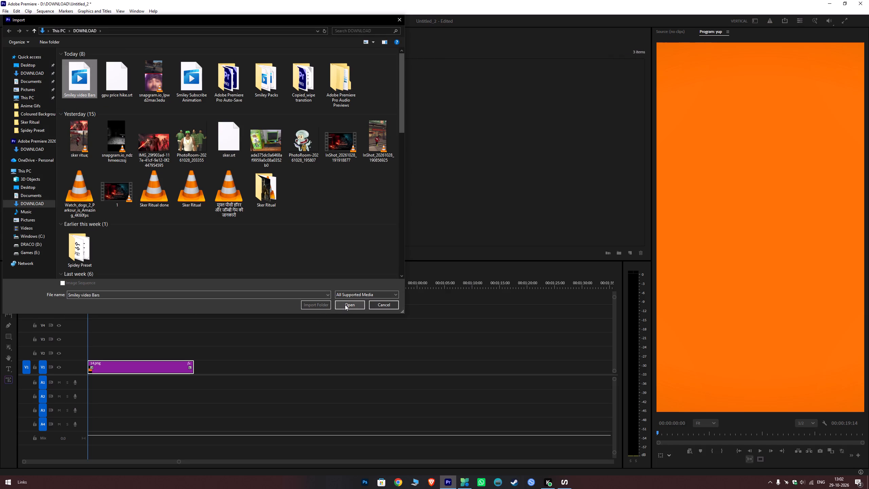
click(345, 305)
Place Smiley video Bars.mov at the start of V2 and trim it to end with 14.png, at about 19 seconds.
drag(249, 86, 75, 351)
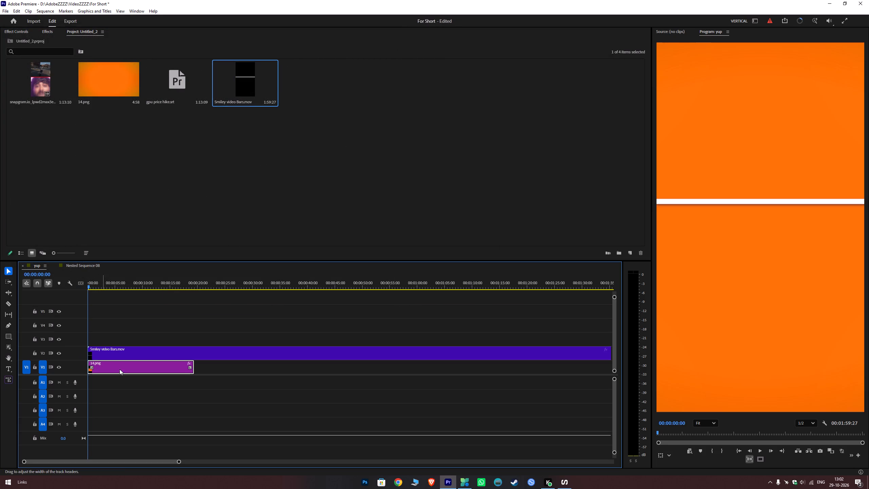
scroll(185, 370, down, 14)
drag(255, 355, 391, 359)
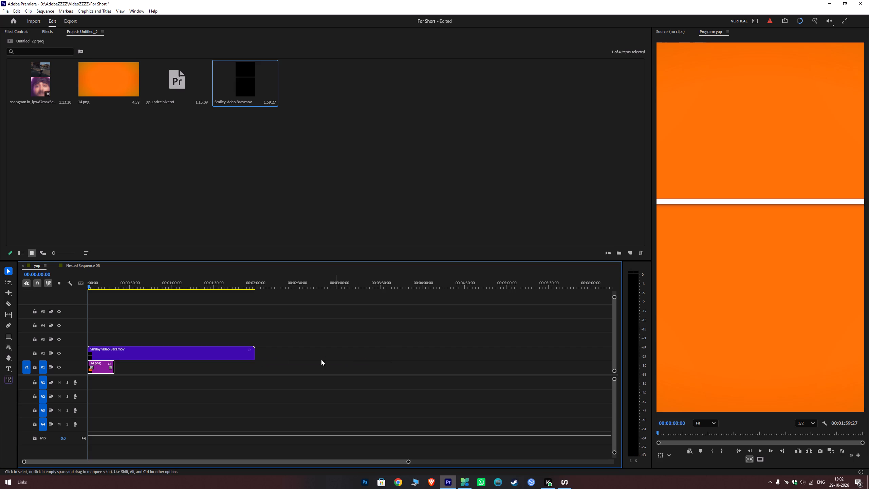
double_click(230, 352)
drag(251, 354, 278, 355)
drag(256, 355, 322, 354)
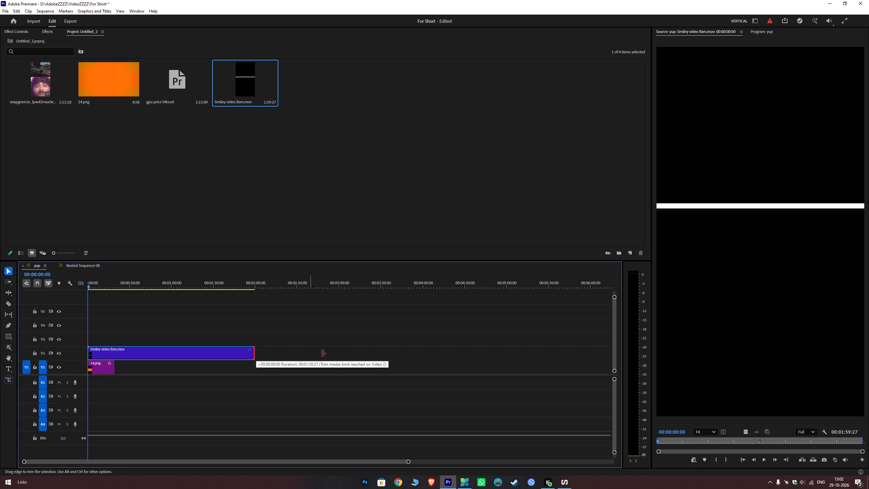
drag(322, 354, 326, 354)
drag(257, 355, 115, 358)
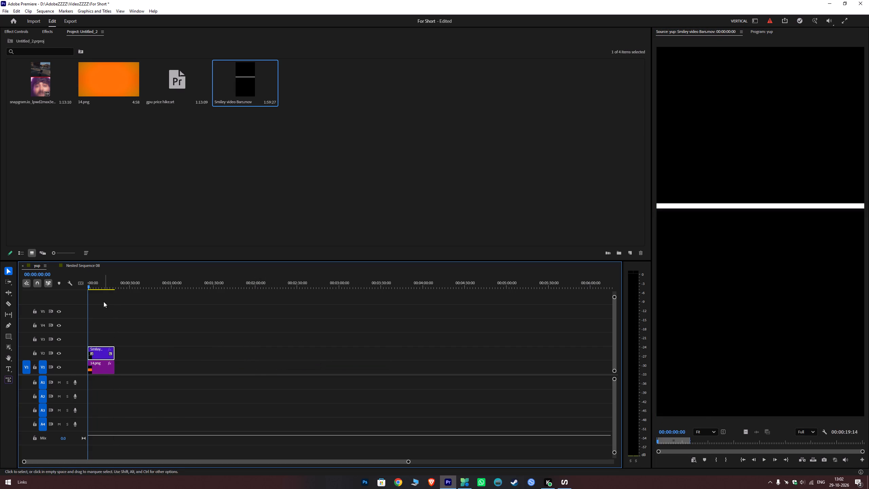
Play the beginning of the sequence to check the white bar overlay on the orange background.
drag(101, 286, 12, 291)
click(184, 325)
key(space)
key(space)
key(space)
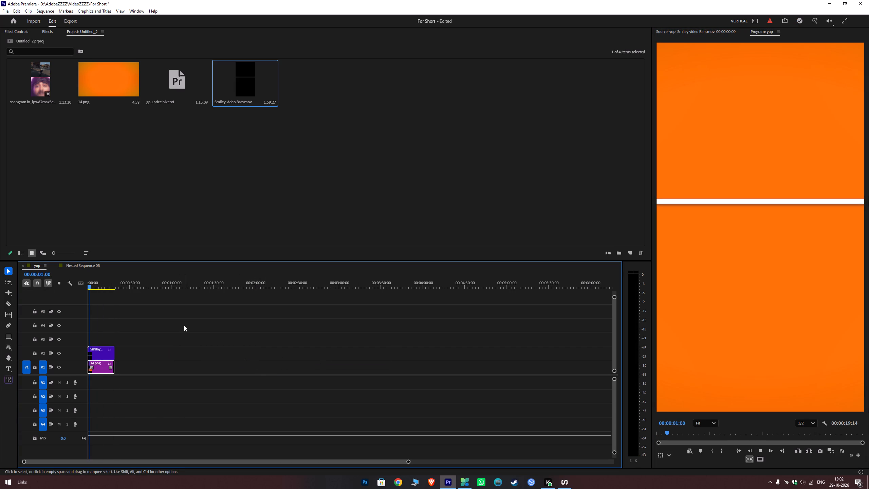
key(space)
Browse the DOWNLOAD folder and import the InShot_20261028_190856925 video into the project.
alt+scroll(101, 335, up, 12)
double_click(169, 187)
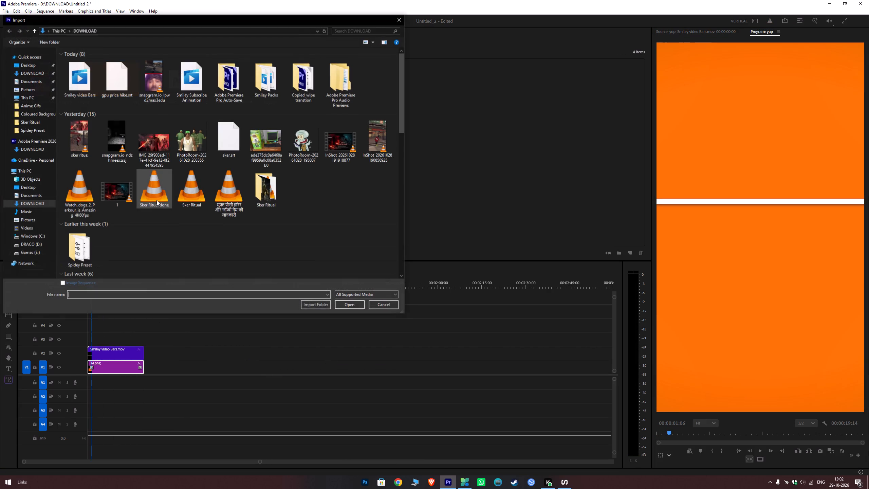
scroll(219, 194, down, 2)
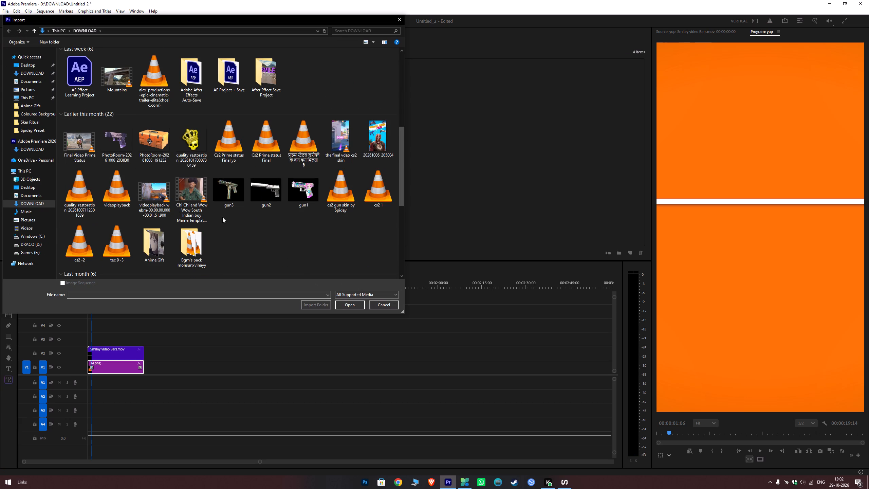
scroll(218, 204, down, 3)
scroll(218, 204, up, 1)
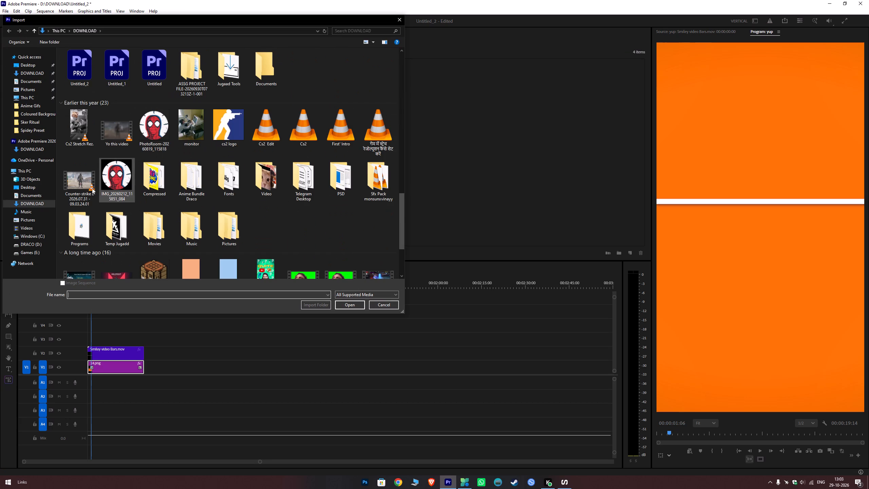
click(78, 190)
scroll(332, 213, up, 2)
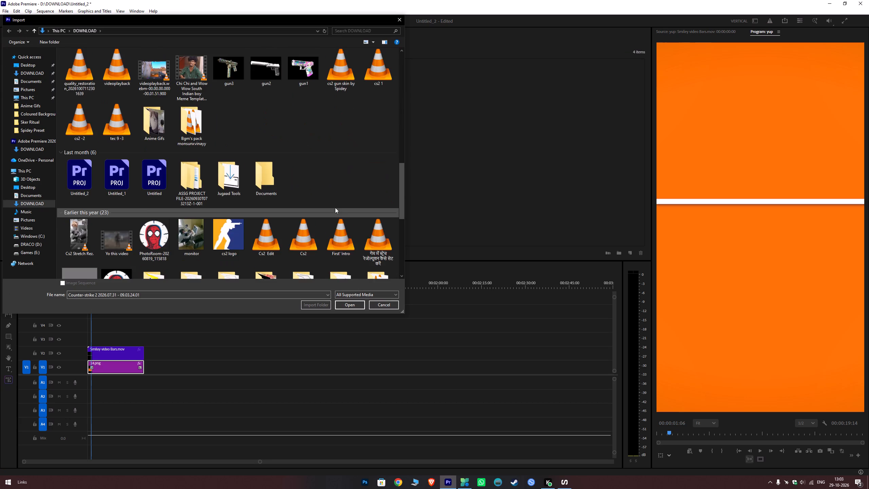
click(271, 247)
scroll(307, 224, up, 2)
scroll(337, 220, down, 2)
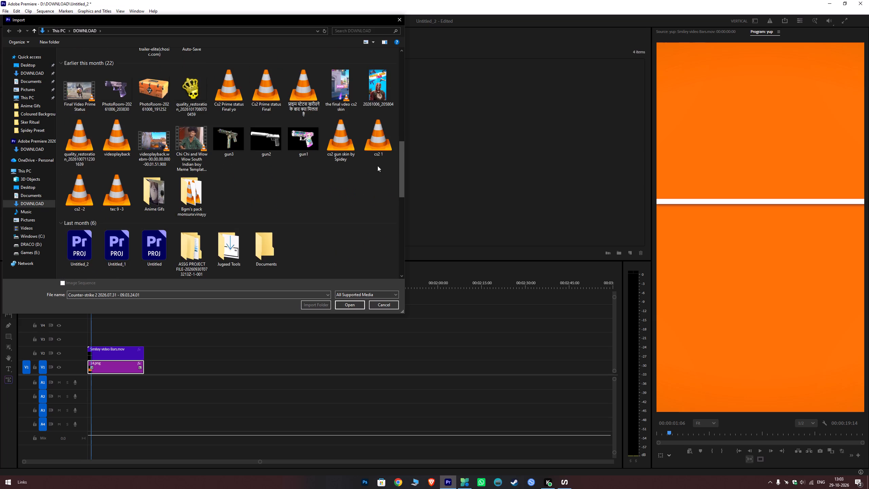
scroll(374, 171, up, 2)
scroll(234, 188, up, 3)
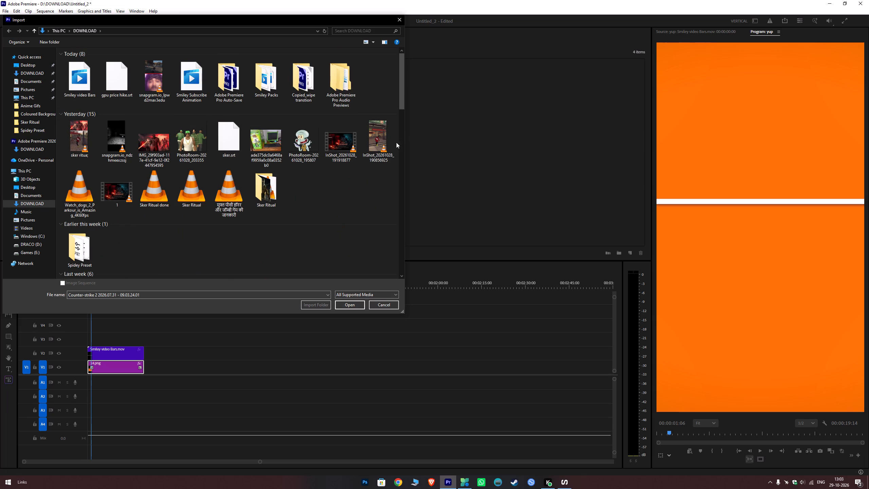
click(369, 145)
click(352, 305)
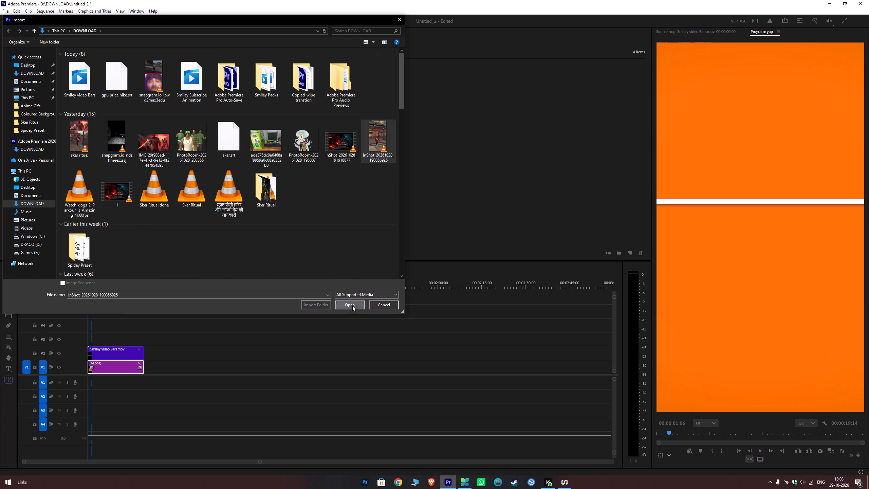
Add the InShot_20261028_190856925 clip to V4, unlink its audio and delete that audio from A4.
drag(316, 92, 104, 326)
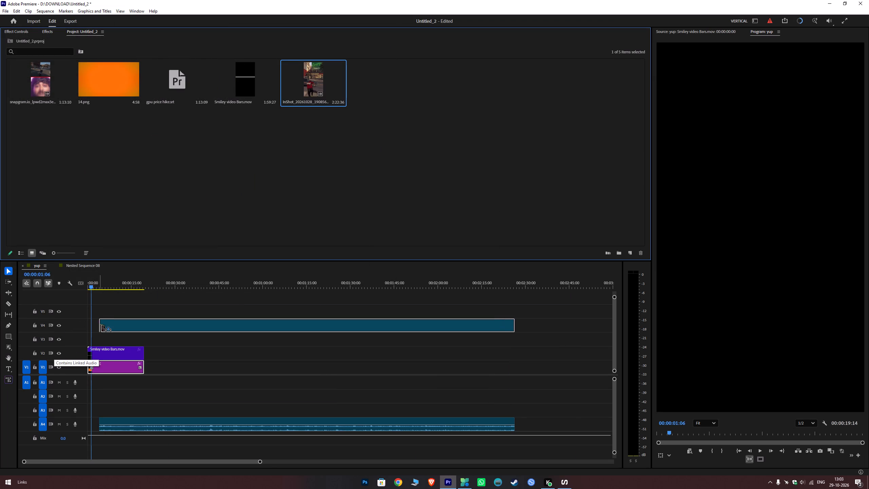
drag(104, 326, 104, 326)
click(135, 323)
right_click(138, 330)
click(135, 330)
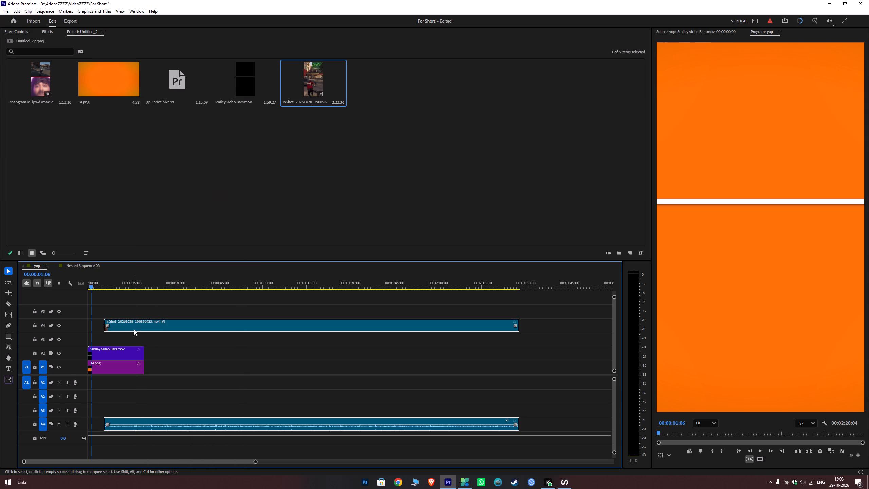
key(ctrl+l)
click(168, 423)
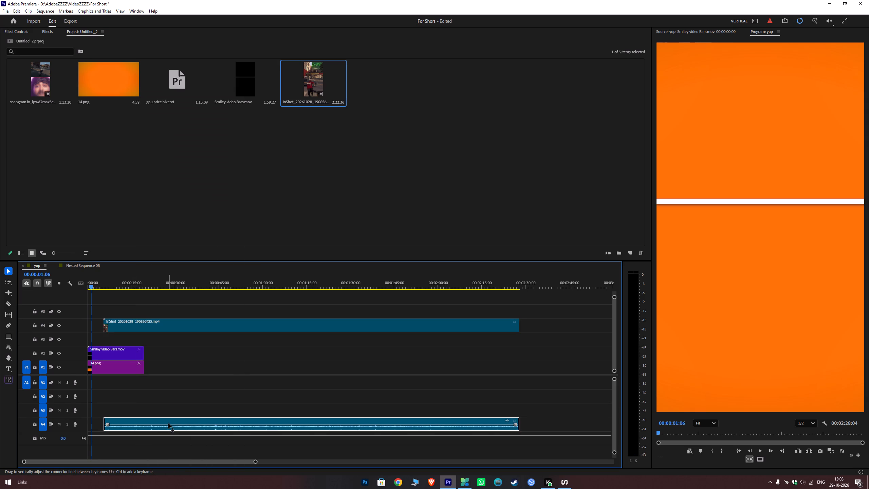
key(BackSpace)
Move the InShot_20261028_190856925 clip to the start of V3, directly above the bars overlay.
drag(156, 323, 117, 323)
drag(117, 323, 115, 333)
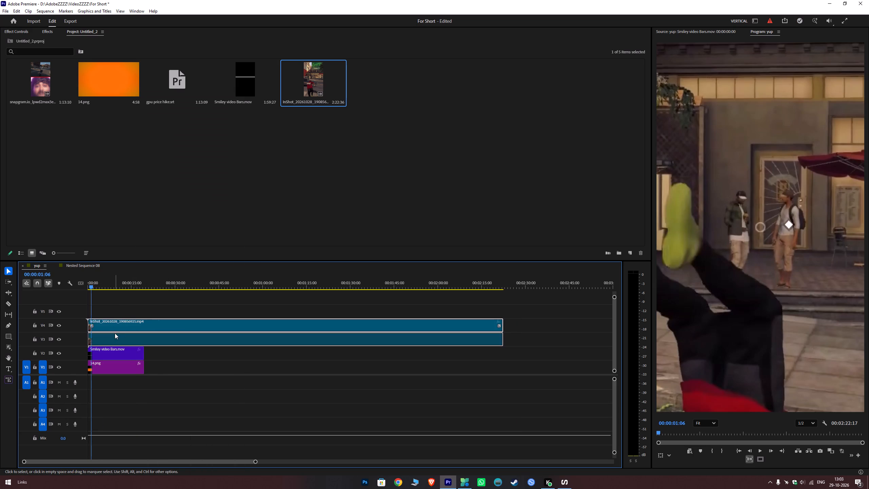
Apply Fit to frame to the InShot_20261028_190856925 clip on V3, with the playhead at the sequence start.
drag(106, 276, 61, 293)
click(159, 344)
right_click(159, 340)
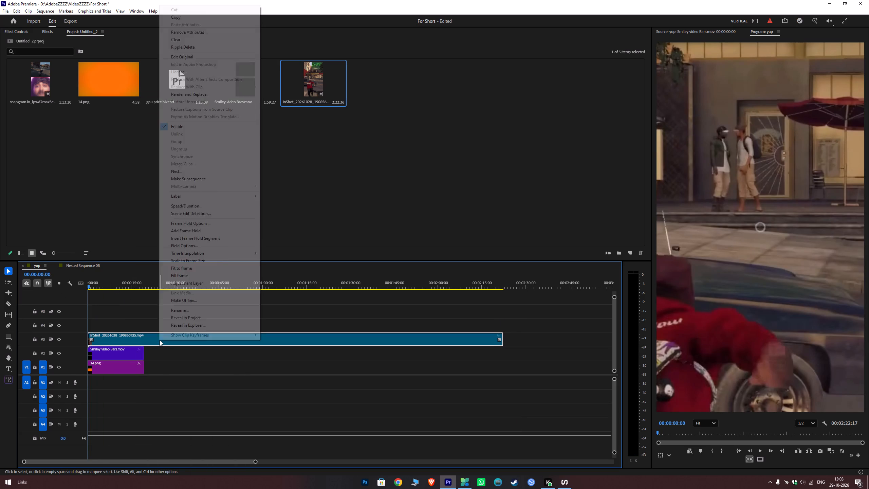
click(182, 271)
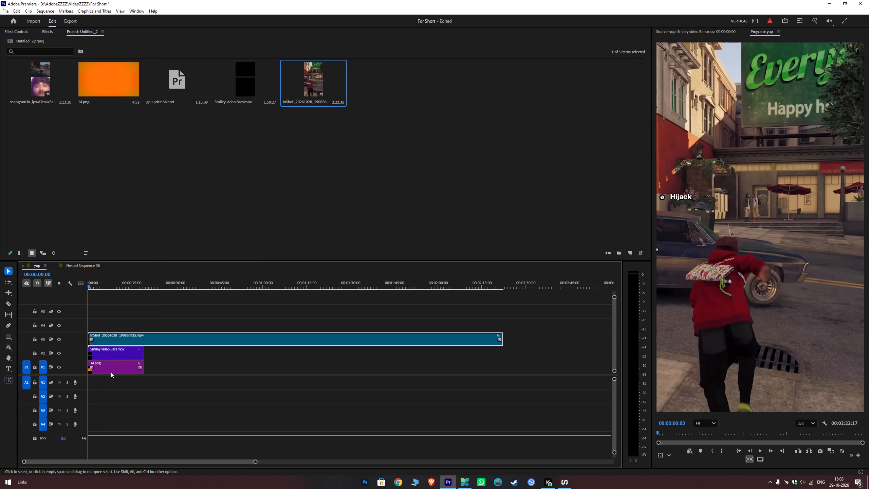
Remove the orange 14.png clip from the sequence.
drag(111, 372, 118, 326)
click(127, 325)
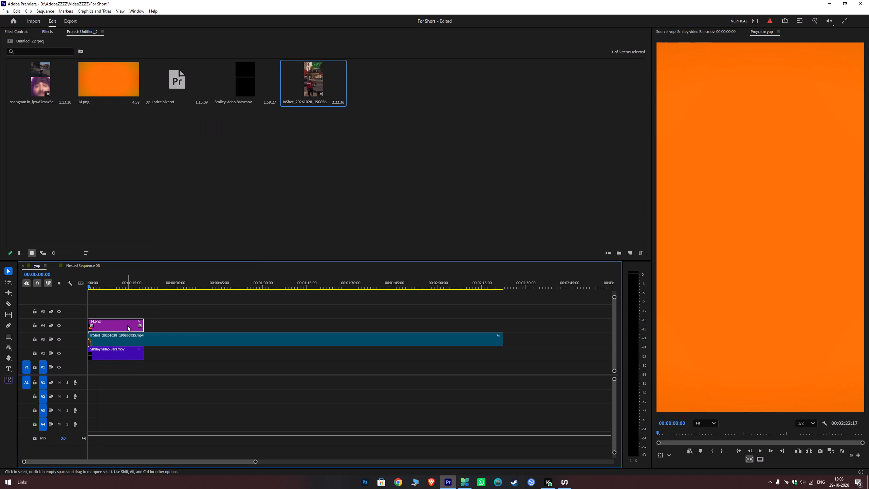
key(BackSpace)
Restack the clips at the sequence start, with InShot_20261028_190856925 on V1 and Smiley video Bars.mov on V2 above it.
drag(106, 355, 109, 324)
drag(106, 340, 104, 354)
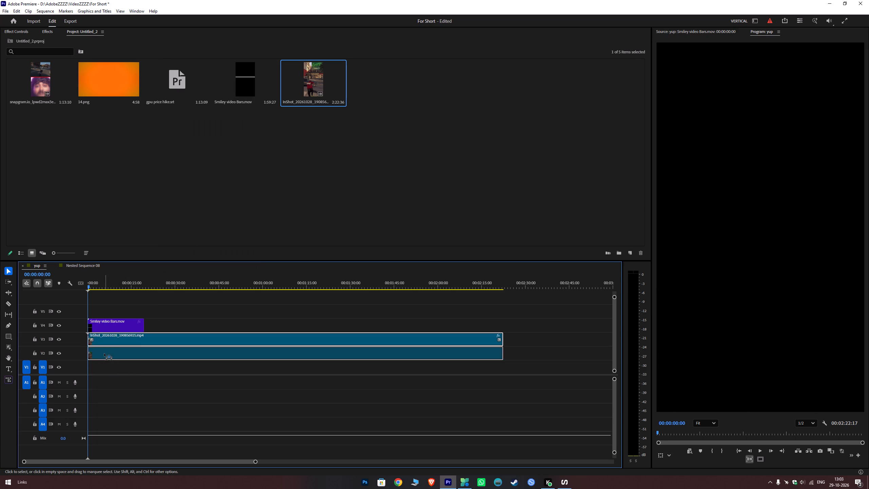
drag(104, 354, 102, 364)
drag(106, 328, 104, 351)
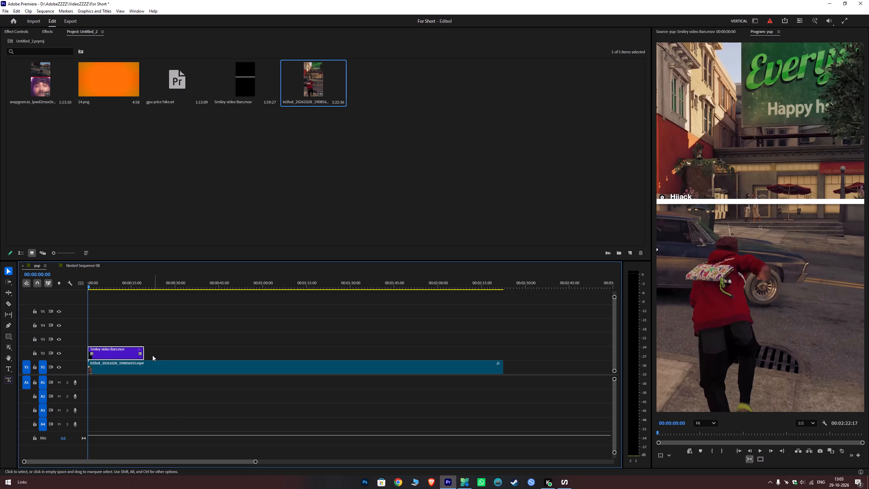
Extend the Smiley video Bars.mov clip on V2 to end at about 1:32.
drag(148, 351, 360, 356)
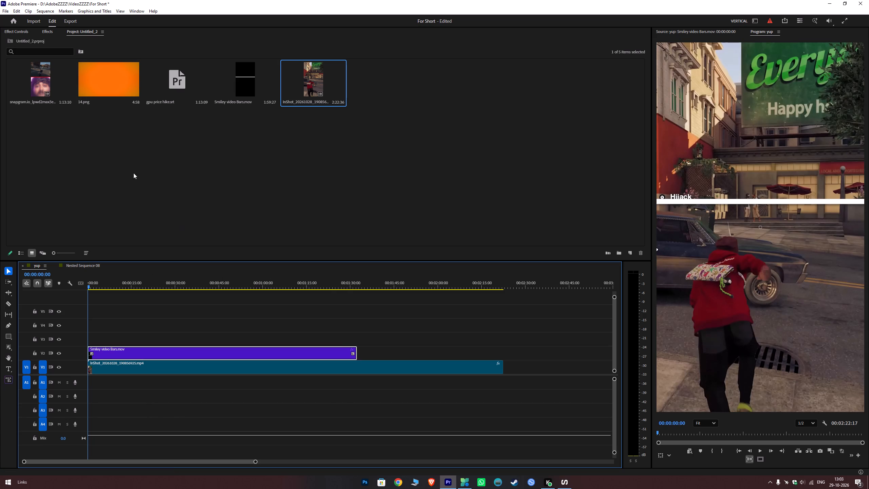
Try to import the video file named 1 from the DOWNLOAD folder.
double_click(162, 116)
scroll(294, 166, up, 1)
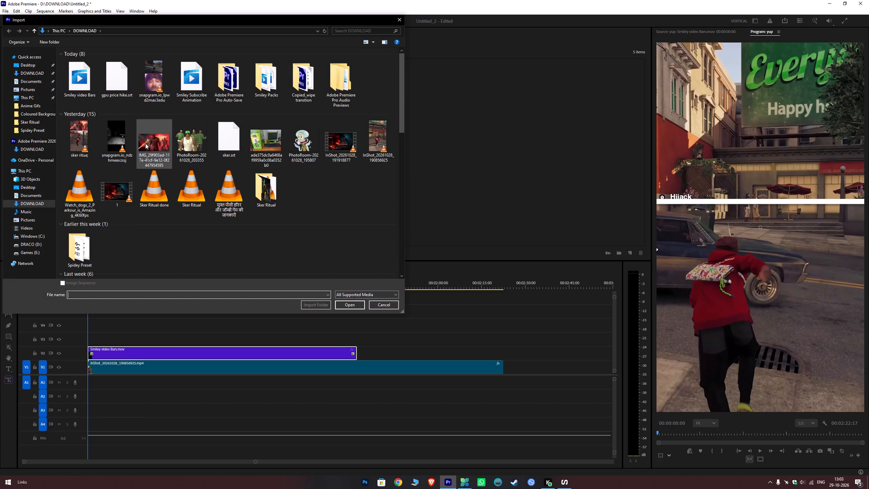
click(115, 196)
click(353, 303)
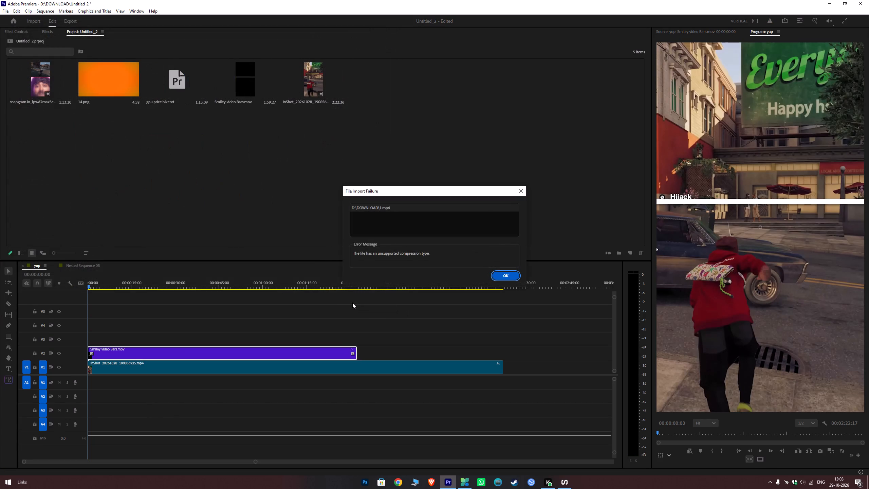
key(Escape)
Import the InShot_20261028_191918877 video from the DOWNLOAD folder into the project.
double_click(240, 208)
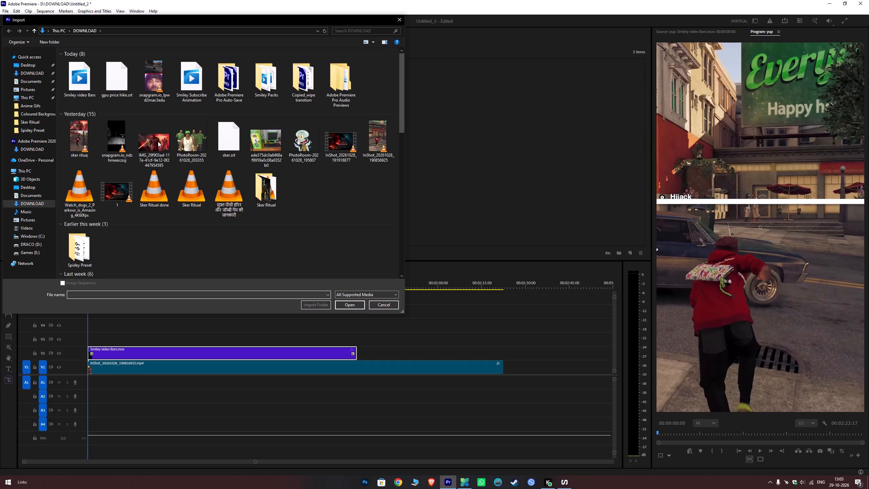
click(337, 144)
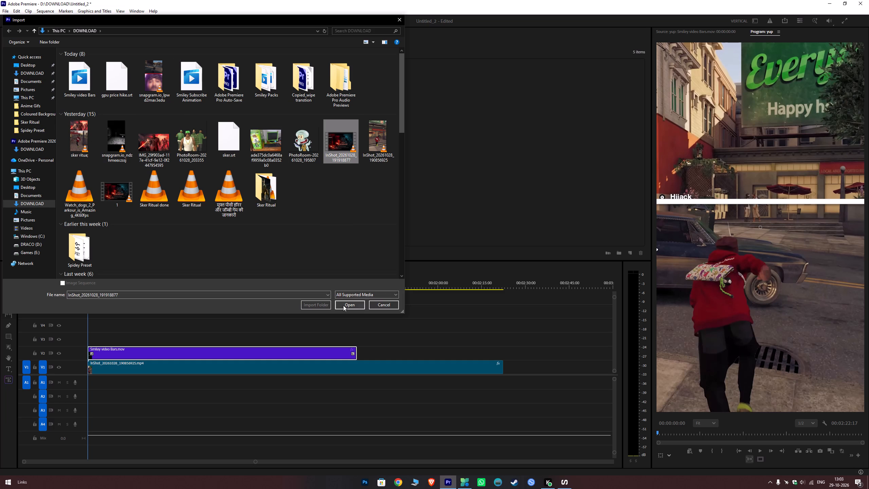
click(343, 305)
click(320, 217)
Open InShot_20261028_191918877.mp4 in the source monitor and mark in at about 2:28 and out at about 10:03.
double_click(395, 94)
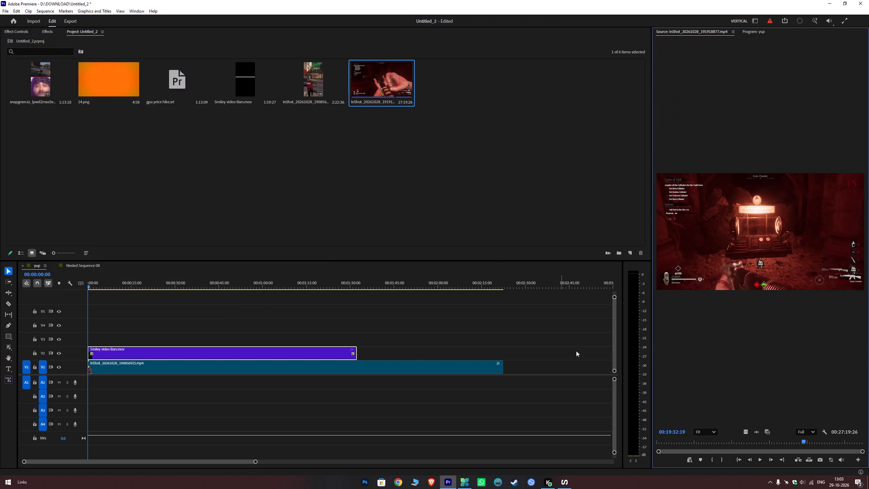
click(676, 438)
key(i)
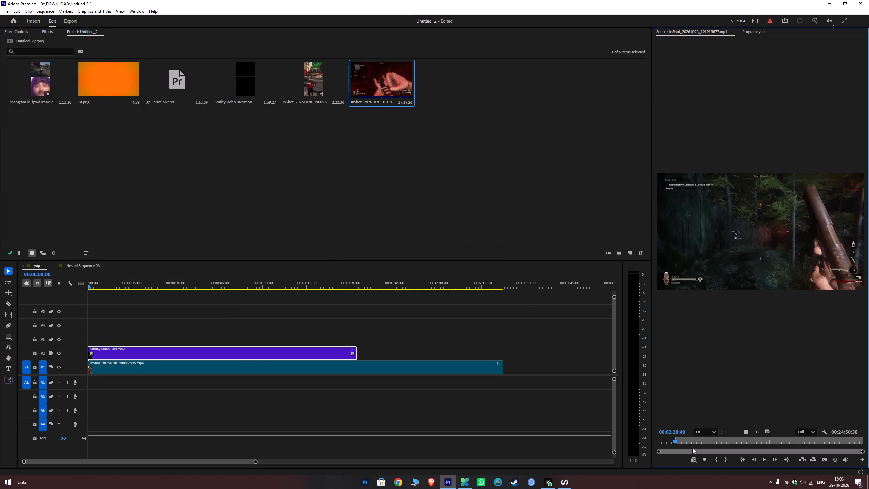
drag(691, 442, 733, 445)
key(o)
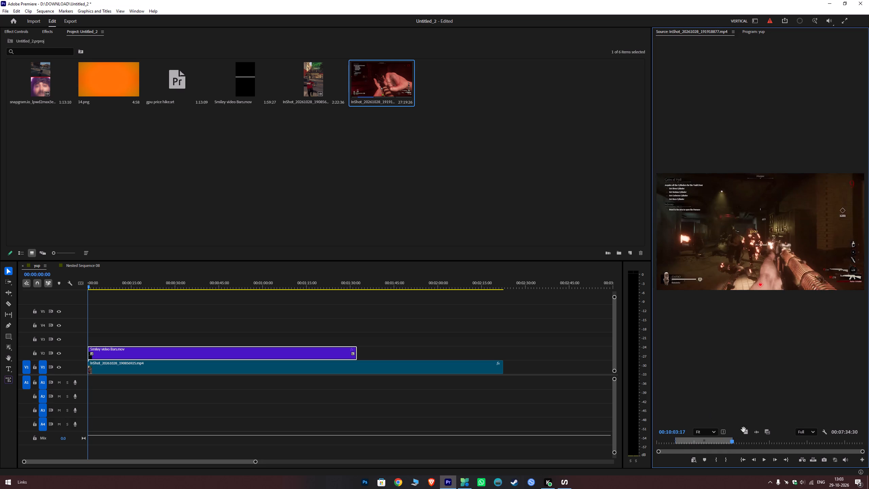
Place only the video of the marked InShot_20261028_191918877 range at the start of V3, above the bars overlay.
drag(744, 430, 99, 334)
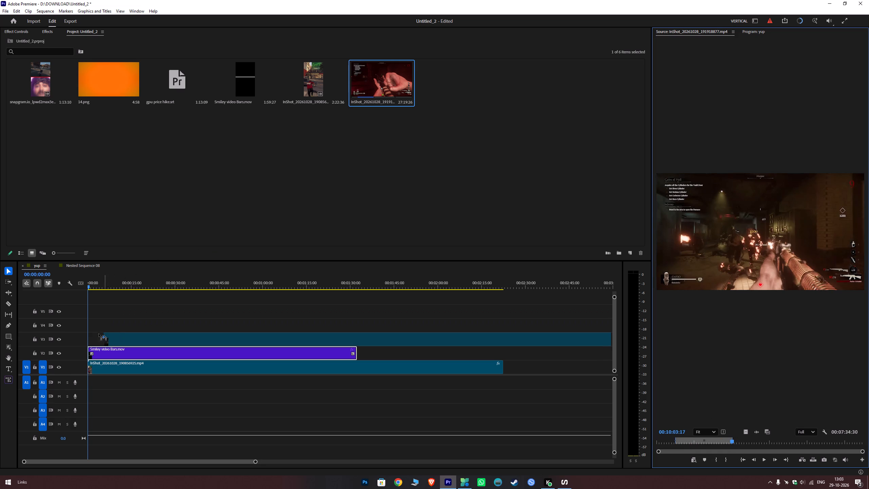
drag(99, 334, 78, 332)
drag(107, 285, 60, 293)
click(144, 340)
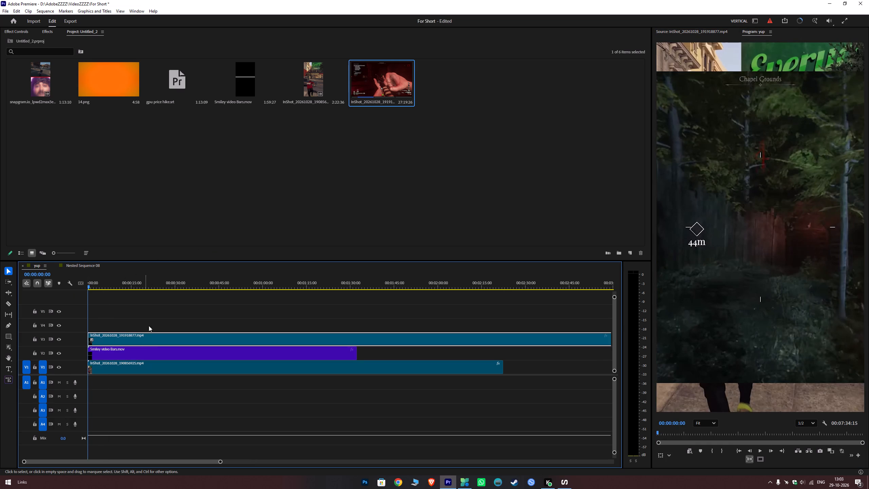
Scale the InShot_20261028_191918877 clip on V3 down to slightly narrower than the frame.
click(14, 33)
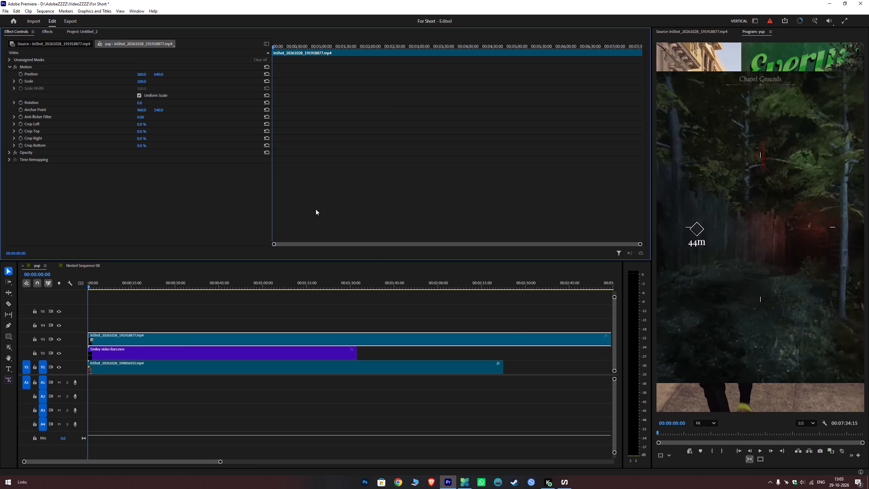
ctrl+drag(142, 79, 200, 104)
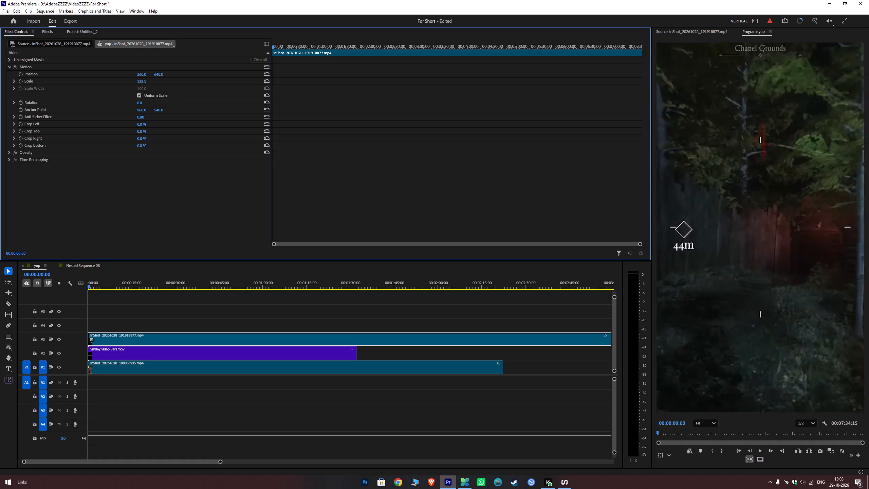
ctrl+drag(200, 104, 67, 87)
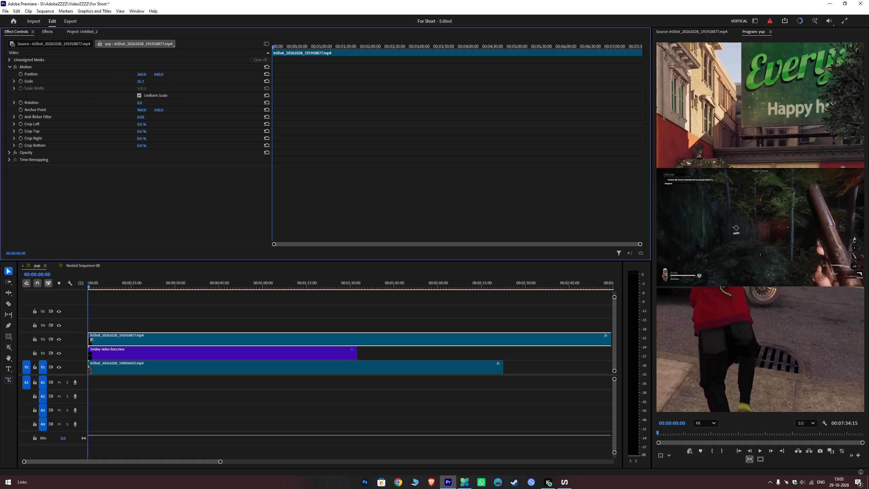
ctrl+drag(67, 87, 60, 79)
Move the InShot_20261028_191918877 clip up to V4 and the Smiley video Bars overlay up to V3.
drag(160, 340, 161, 328)
drag(148, 352, 150, 342)
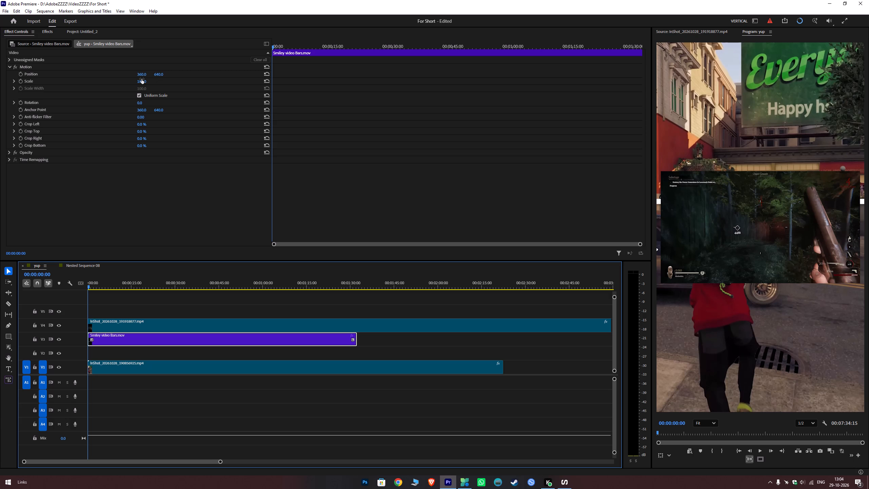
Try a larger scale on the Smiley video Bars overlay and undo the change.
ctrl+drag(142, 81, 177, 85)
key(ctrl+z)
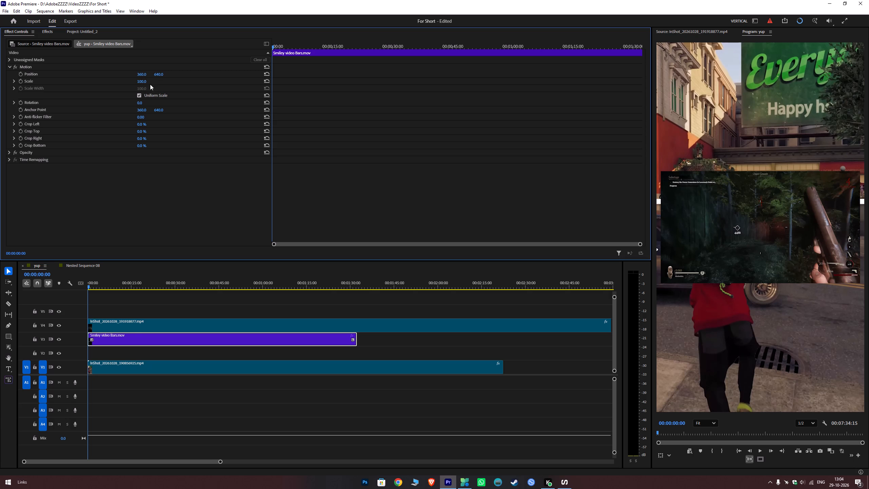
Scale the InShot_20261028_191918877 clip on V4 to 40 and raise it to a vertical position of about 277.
click(135, 327)
ctrl+drag(140, 81, 144, 81)
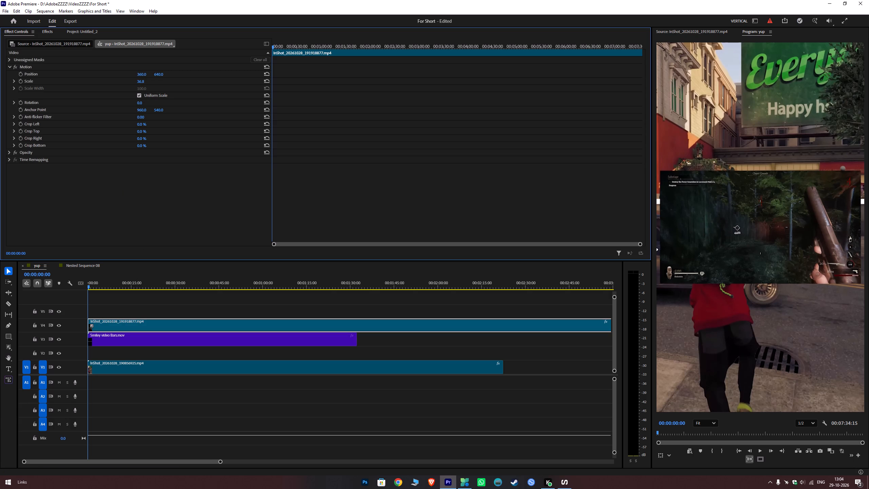
ctrl+drag(144, 81, 154, 82)
drag(163, 74, 185, 222)
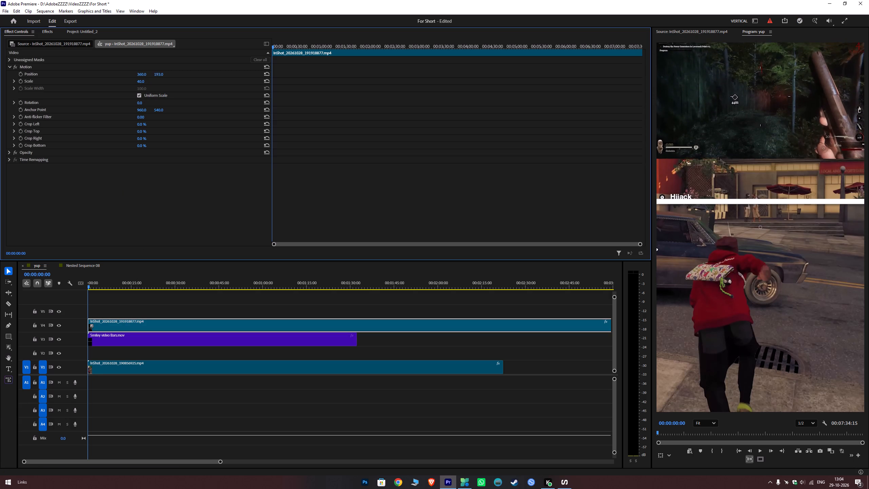
drag(185, 222, 191, 192)
drag(162, 73, 163, 76)
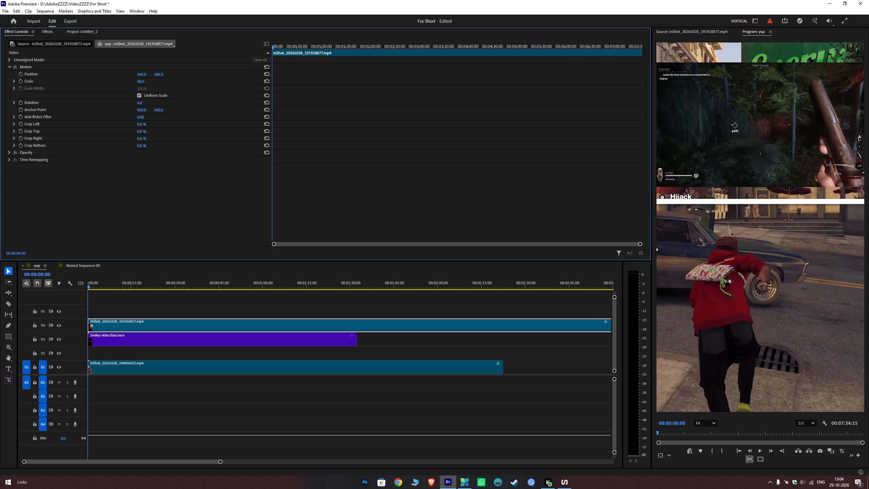
drag(163, 76, 163, 79)
Enlarge the V4 gameplay clip to a scale of 50 and set its vertical position to about 270.1.
ctrl+drag(140, 80, 158, 81)
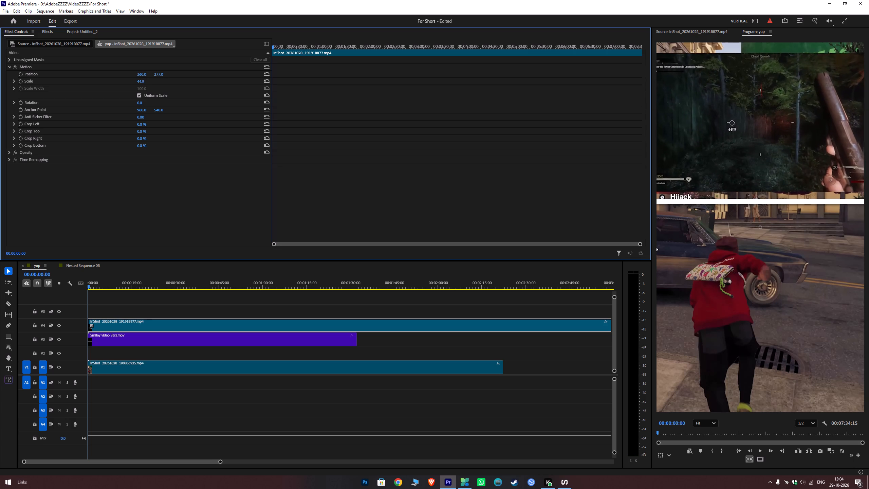
ctrl+drag(158, 81, 187, 88)
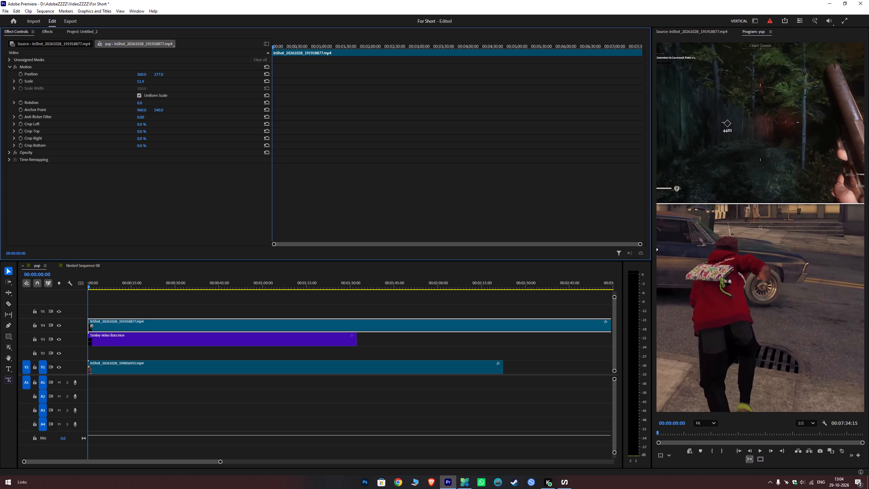
ctrl+drag(187, 88, 178, 88)
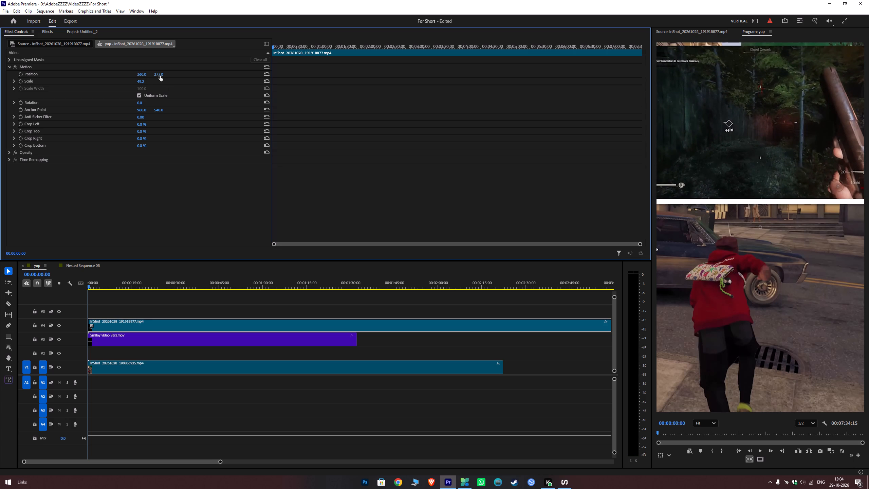
ctrl+drag(160, 76, 165, 106)
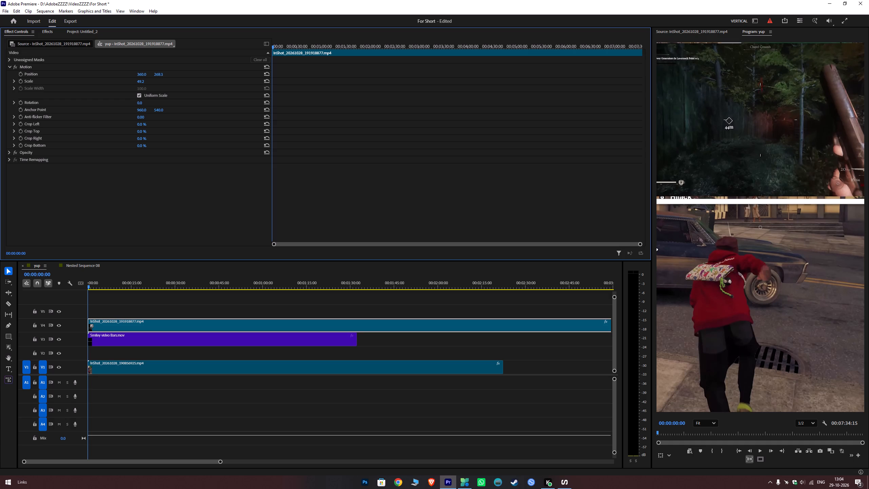
ctrl+drag(165, 106, 166, 100)
ctrl+click(144, 84)
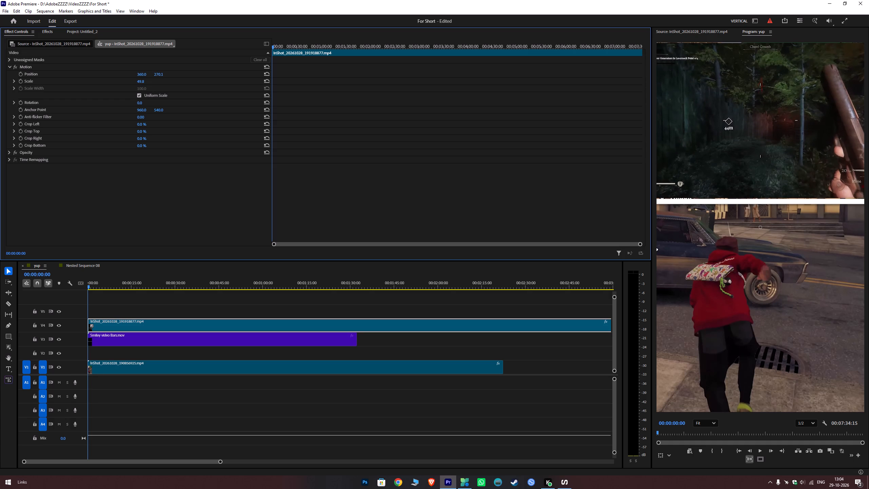
click(146, 80)
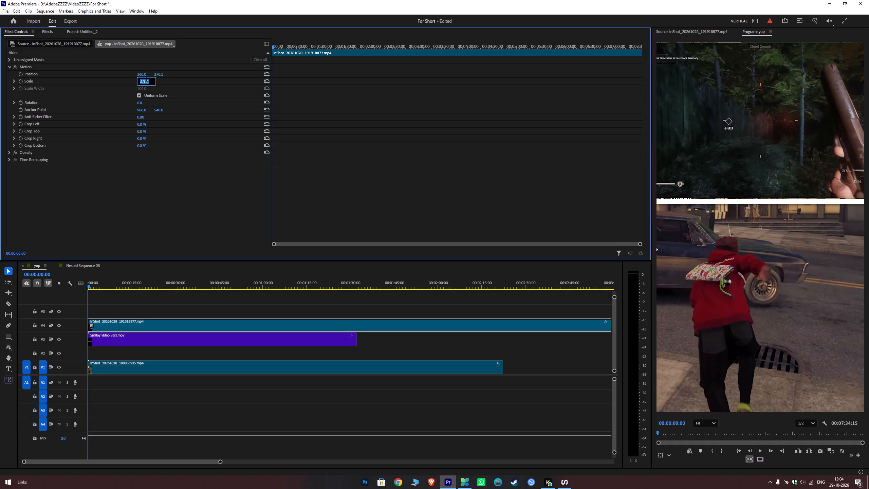
text(50)
key(Return)
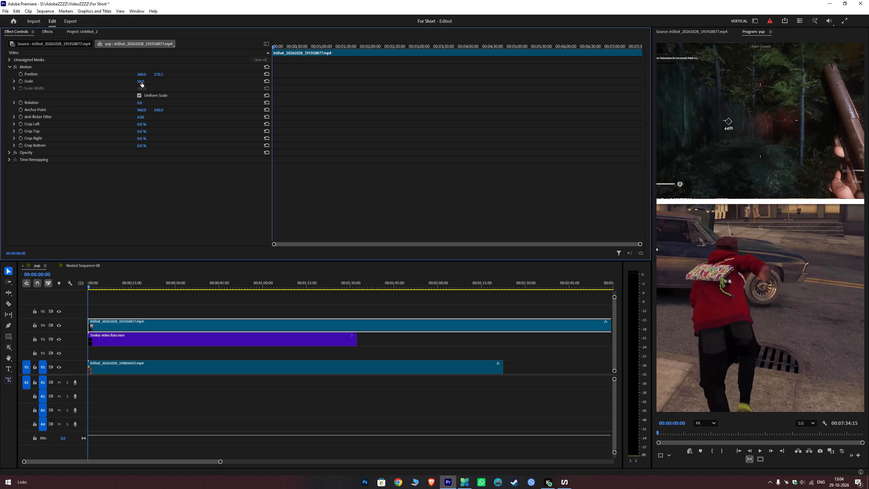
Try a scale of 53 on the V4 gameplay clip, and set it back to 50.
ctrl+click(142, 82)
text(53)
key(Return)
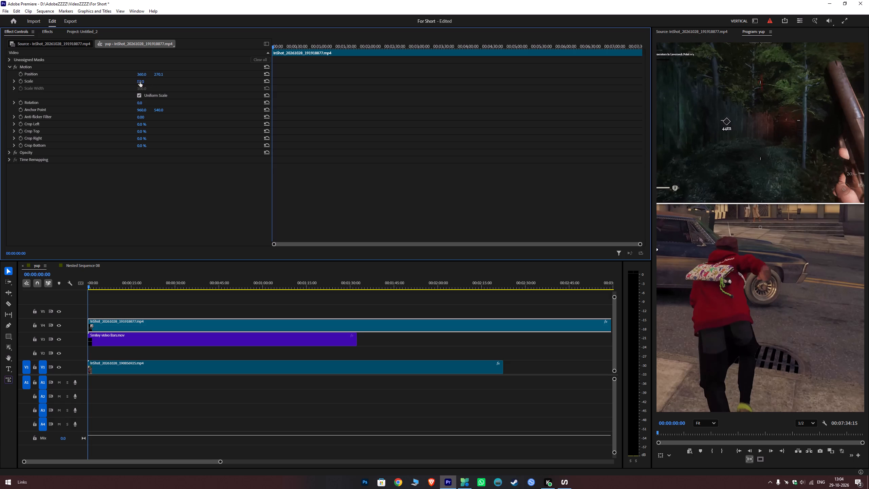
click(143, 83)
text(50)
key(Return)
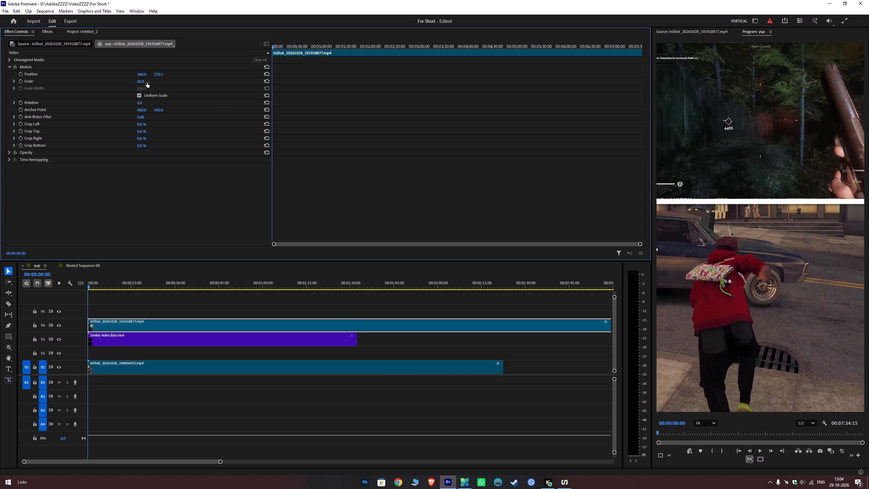
Fine-tune the V4 gameplay clip to a scale of 50.6 and a vertical position of about 271.3.
ctrl+drag(159, 74, 156, 81)
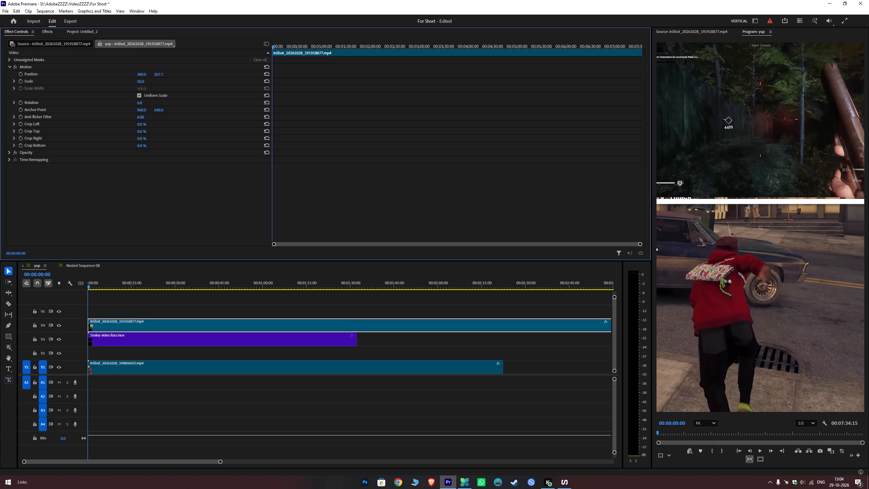
ctrl+drag(156, 81, 162, 78)
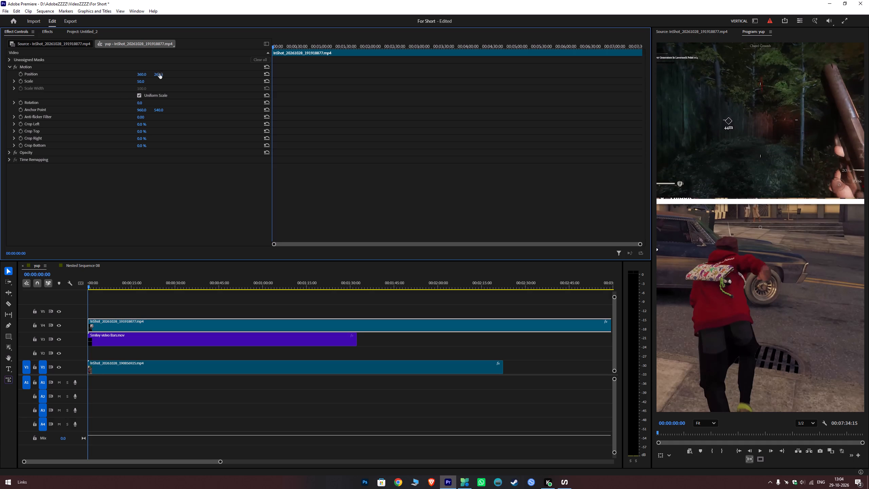
ctrl+click(144, 82)
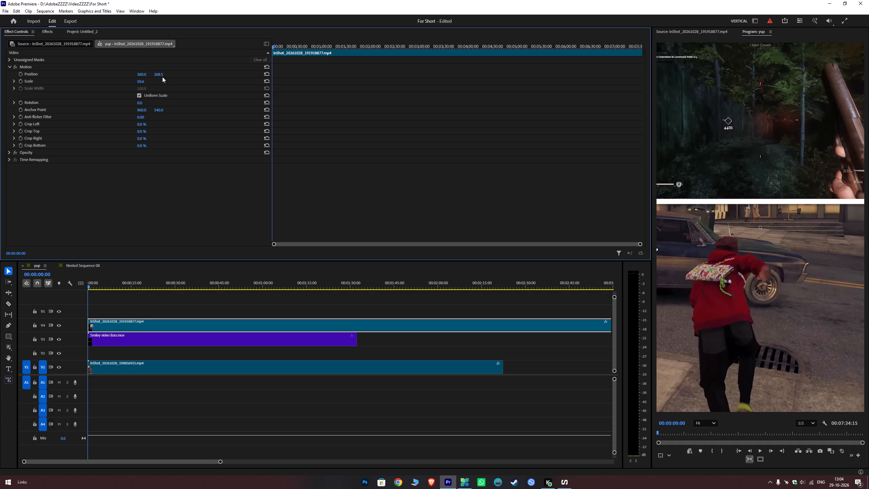
ctrl+drag(161, 75, 156, 65)
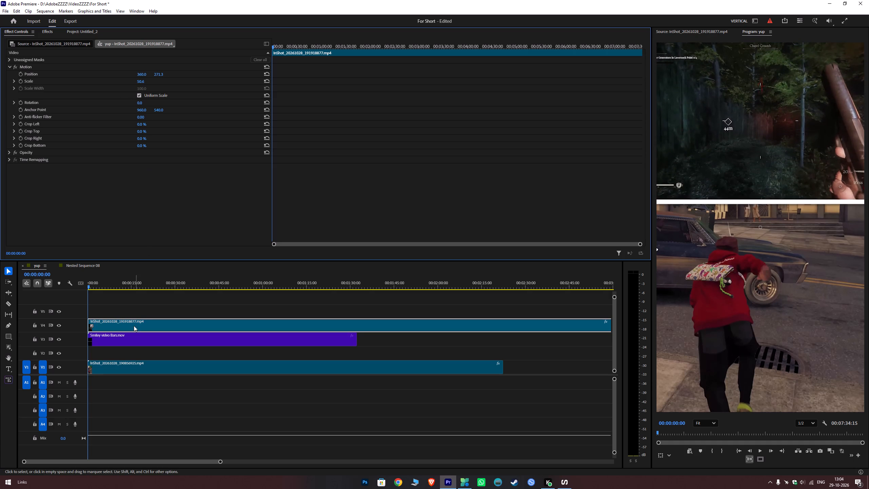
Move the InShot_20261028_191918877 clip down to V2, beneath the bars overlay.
drag(132, 320, 118, 346)
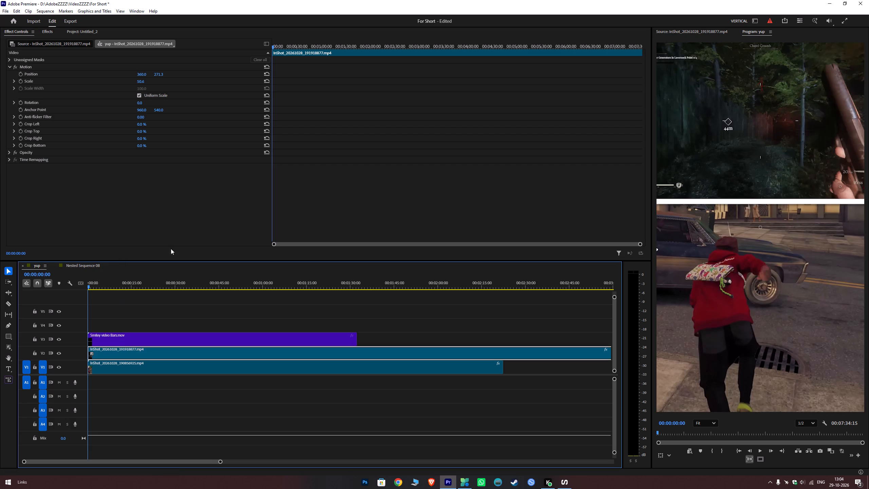
Adjust the V2 gameplay clip's vertical position to about 269.8 so it meets the white divider bar.
ctrl+drag(160, 73, 152, 113)
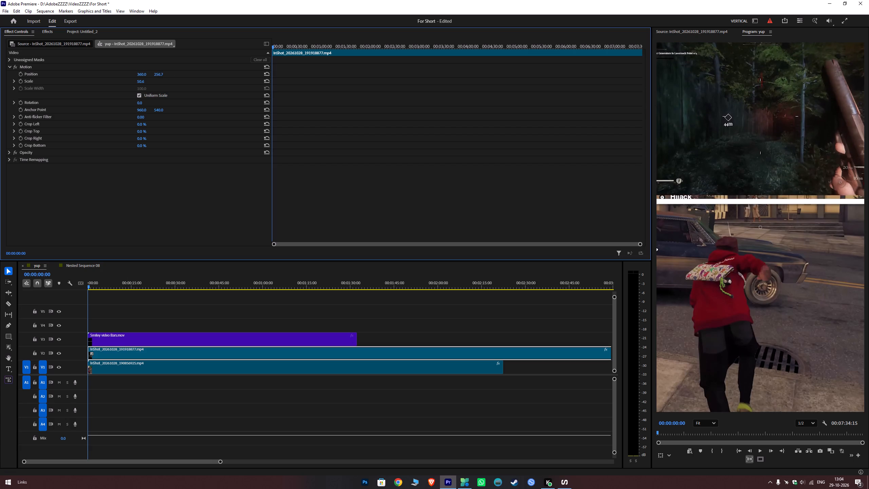
ctrl+drag(152, 113, 174, 71)
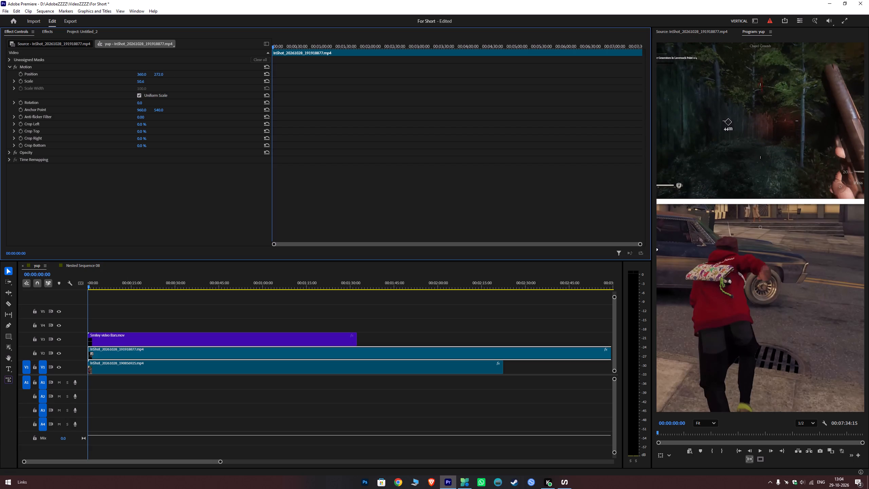
ctrl+drag(174, 71, 170, 46)
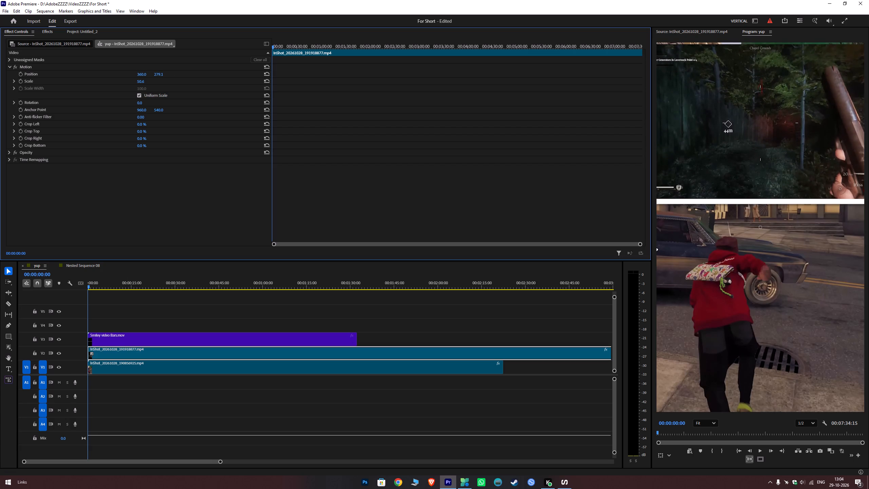
ctrl+drag(170, 46, 169, 87)
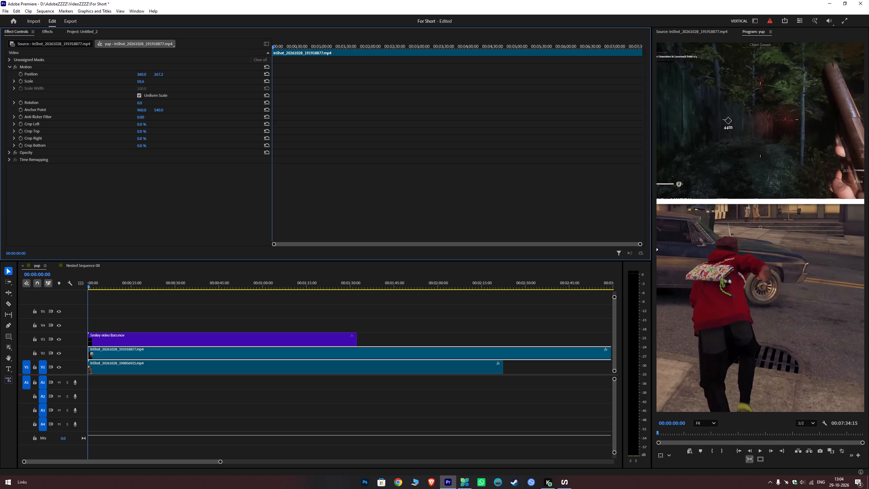
ctrl+drag(169, 87, 166, 77)
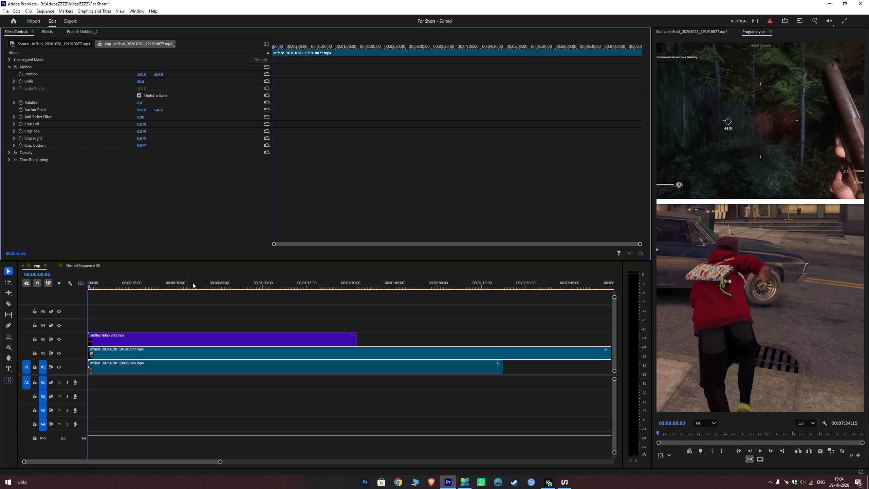
Move the Smiley video Bars overlay up to V4, leaving V3 free.
scroll(151, 314, down, 7)
drag(124, 341, 125, 331)
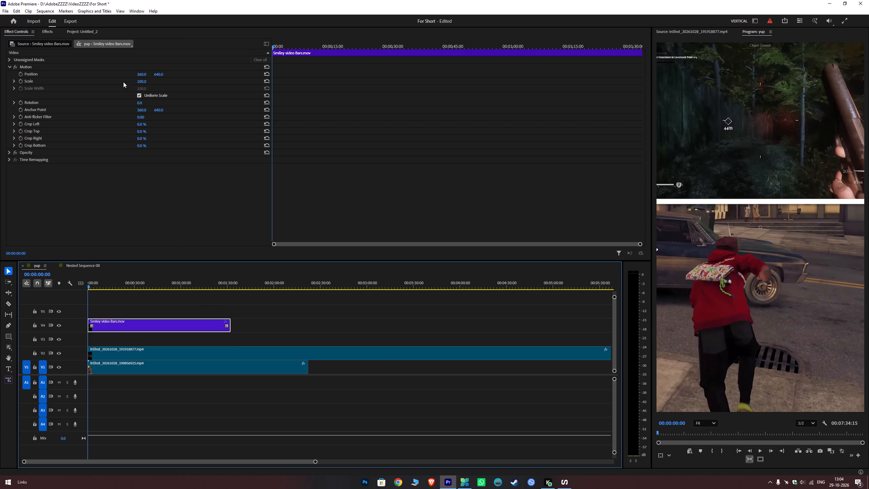
Place 14.png at the start of V3 and extend it to nearly the end of the bars overlay.
click(88, 29)
drag(126, 87, 80, 337)
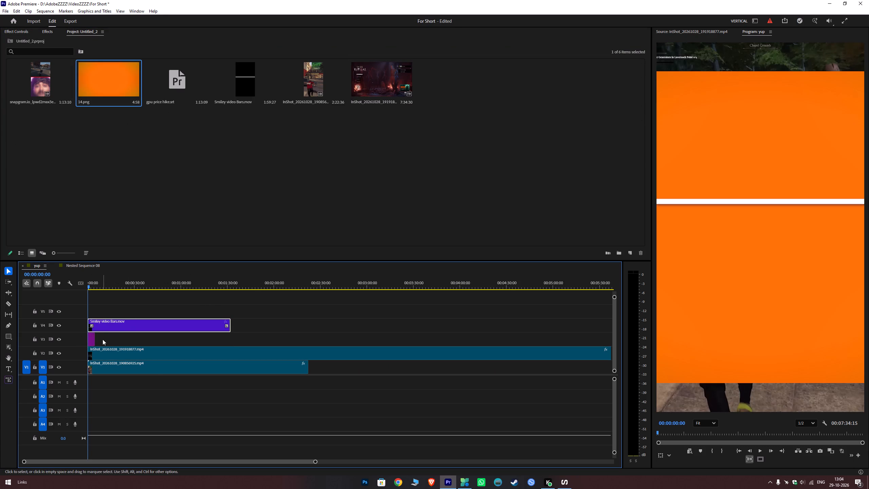
drag(98, 339, 231, 345)
Rotate the orange 14.png clip on V3 by 90 degrees to fill the vertical frame.
click(205, 338)
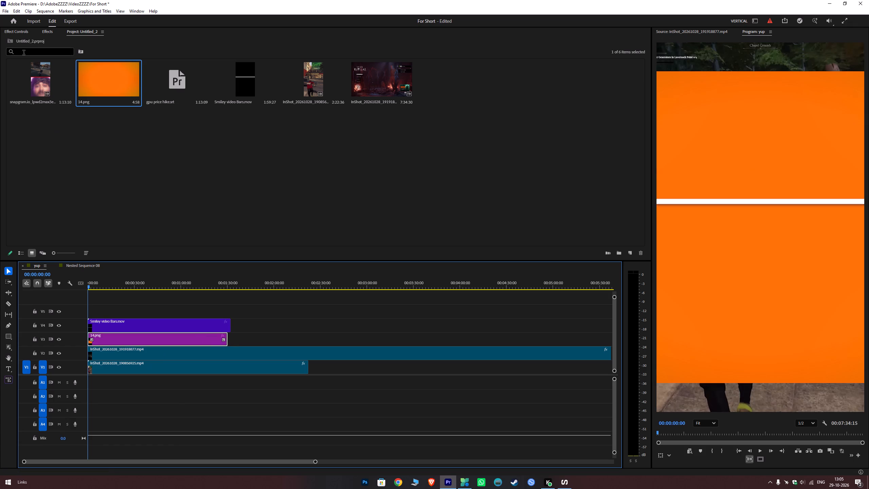
click(19, 29)
double_click(143, 106)
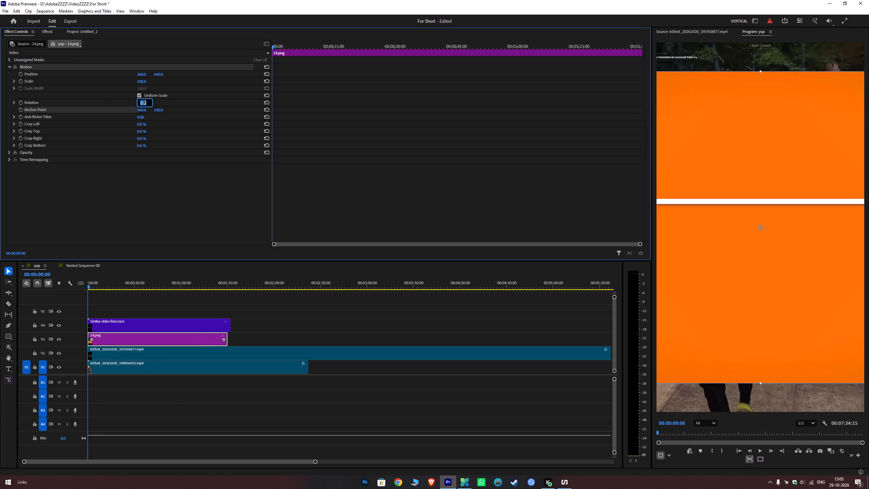
text(90)
key(Return)
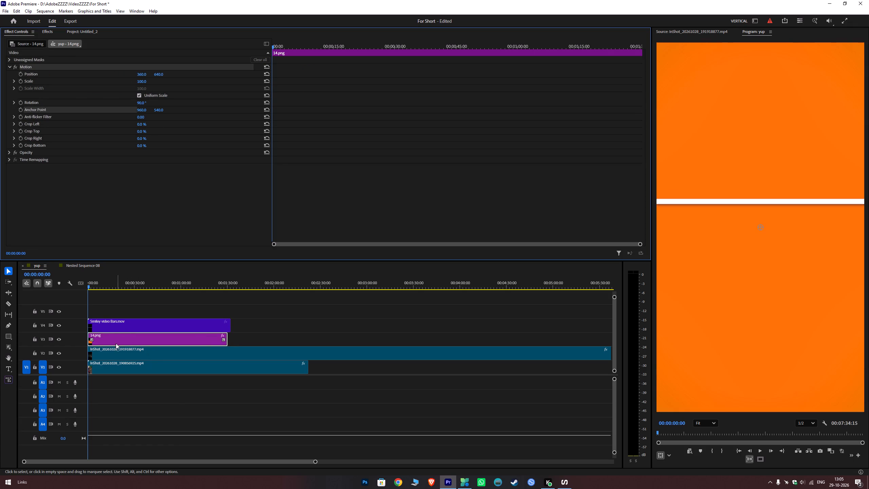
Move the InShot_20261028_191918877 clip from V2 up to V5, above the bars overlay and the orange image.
drag(109, 354, 116, 309)
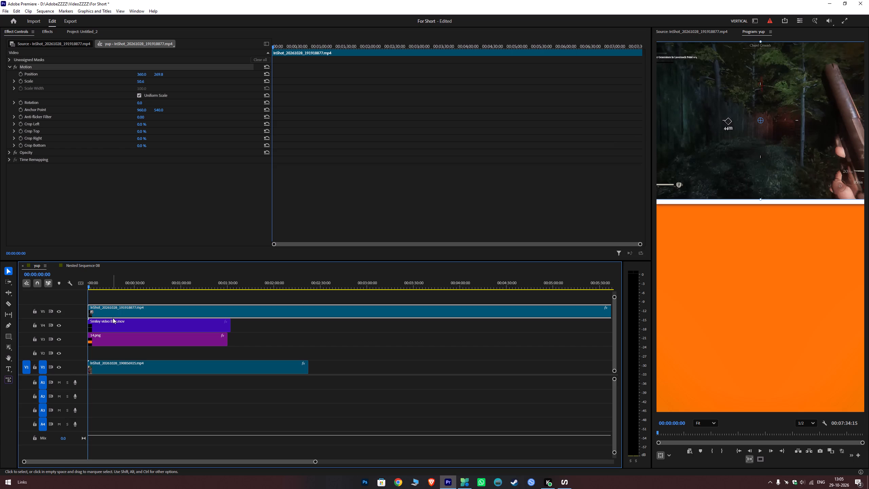
Deselect the clips and briefly play the sequence from the start to check the layered layout.
click(191, 301)
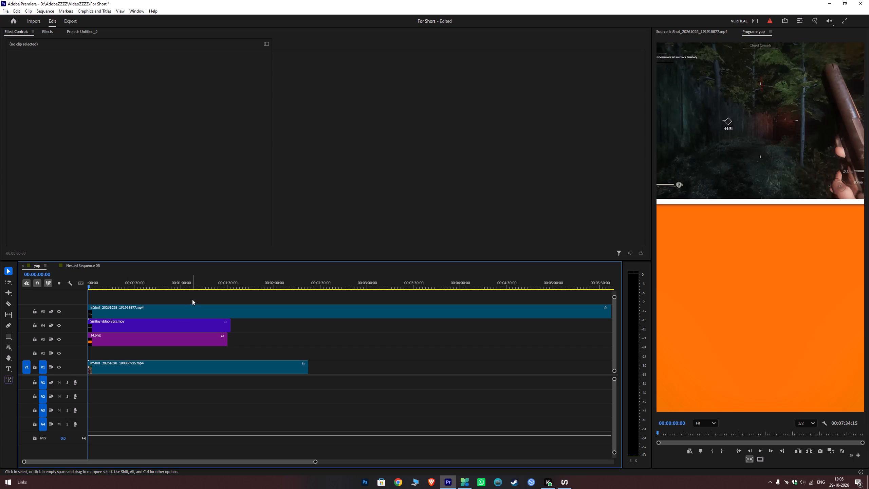
key(space)
key(space)
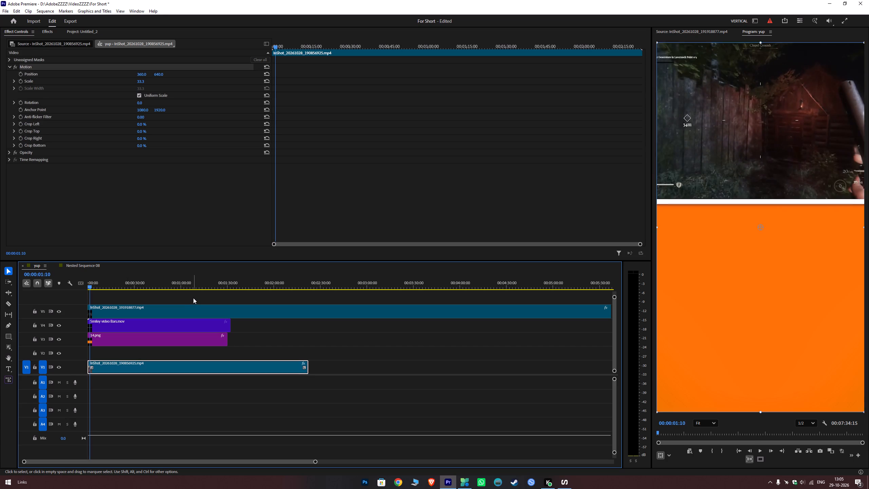
Play a few seconds near the start of the sequence to review the split-screen layering.
key(space)
key(space)
key(space)
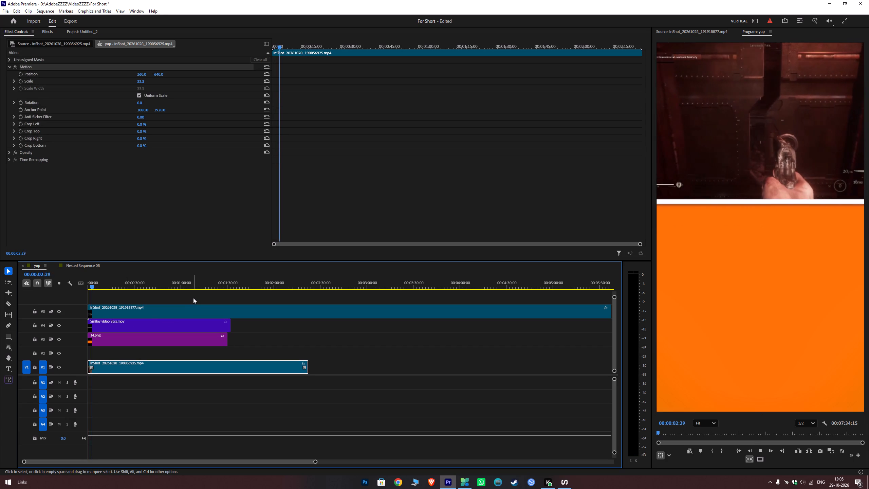
key(space)
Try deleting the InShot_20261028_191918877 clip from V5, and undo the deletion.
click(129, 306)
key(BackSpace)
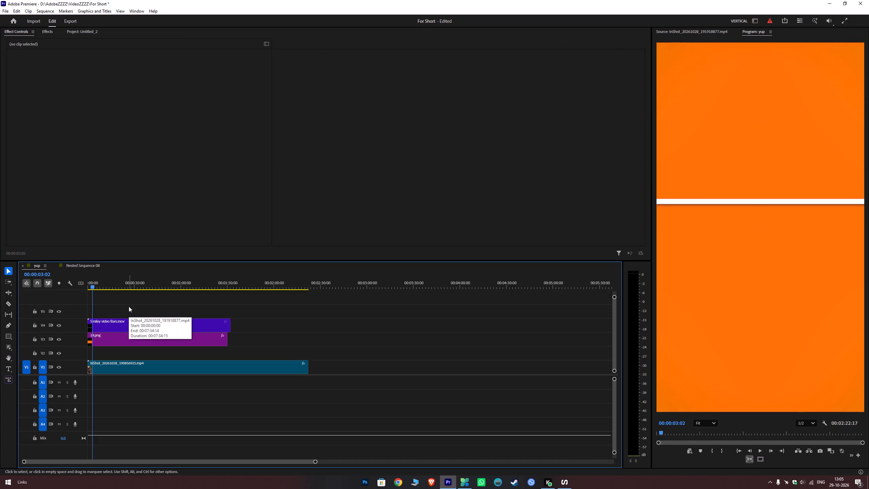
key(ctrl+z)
Delete the orange 14.png clip from V3 and briefly play the result.
click(110, 337)
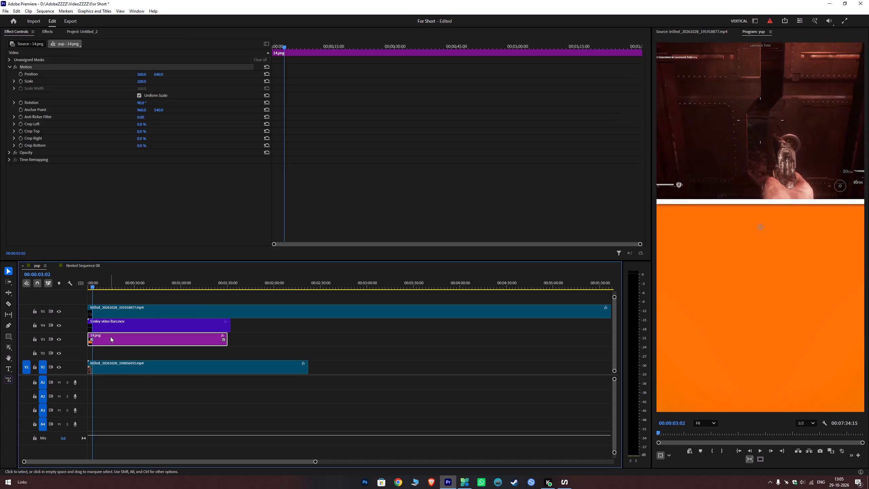
key(BackSpace)
key(space)
key(space)
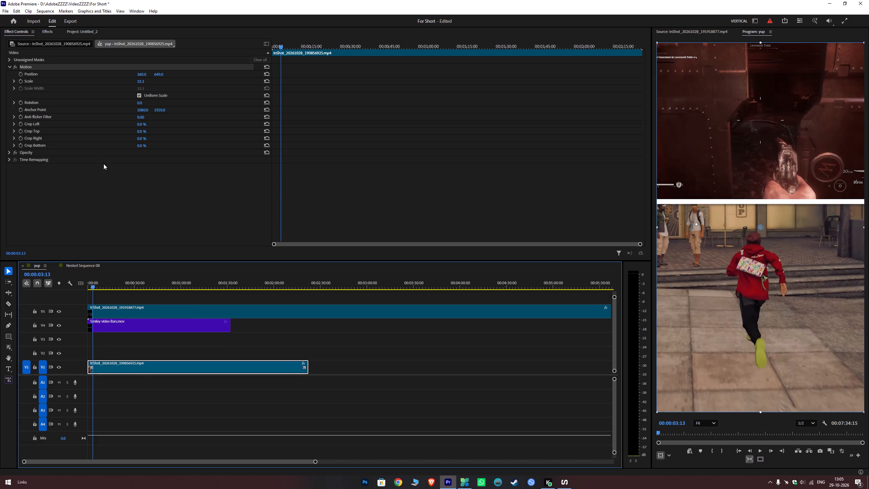
Import the PhotoRoom-20261028_195807 Squidward image from the DOWNLOAD folder into the Untitled_2 project.
click(81, 31)
double_click(244, 154)
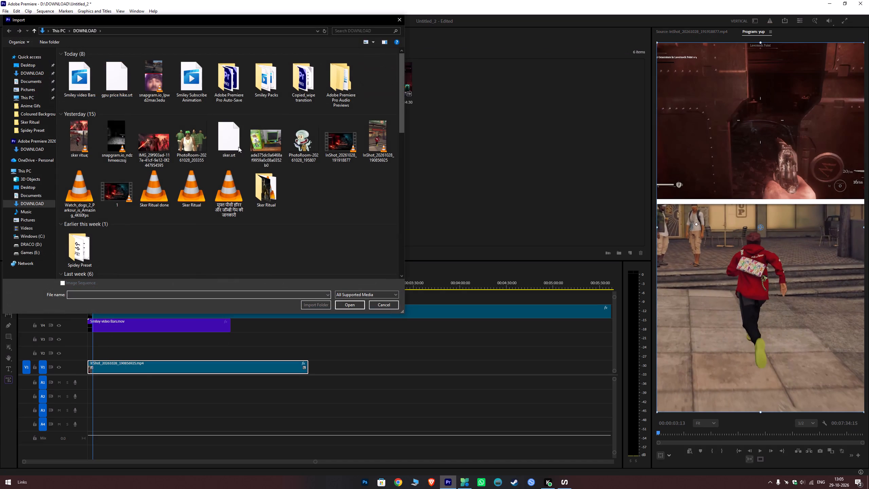
click(291, 135)
click(355, 304)
click(238, 212)
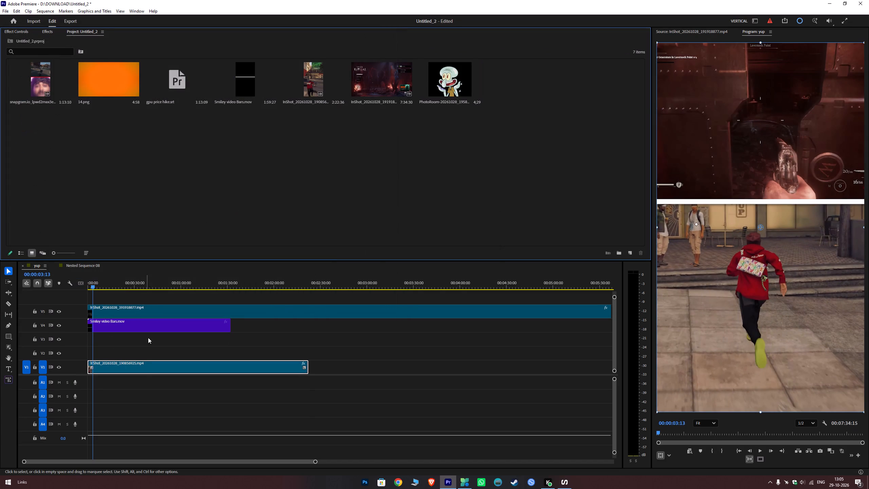
Move the V5 gameplay clip and the V4 Smiley video Bars overlay down two tracks, to V3 and V2.
drag(153, 300, 142, 334)
drag(147, 308, 142, 334)
click(138, 302)
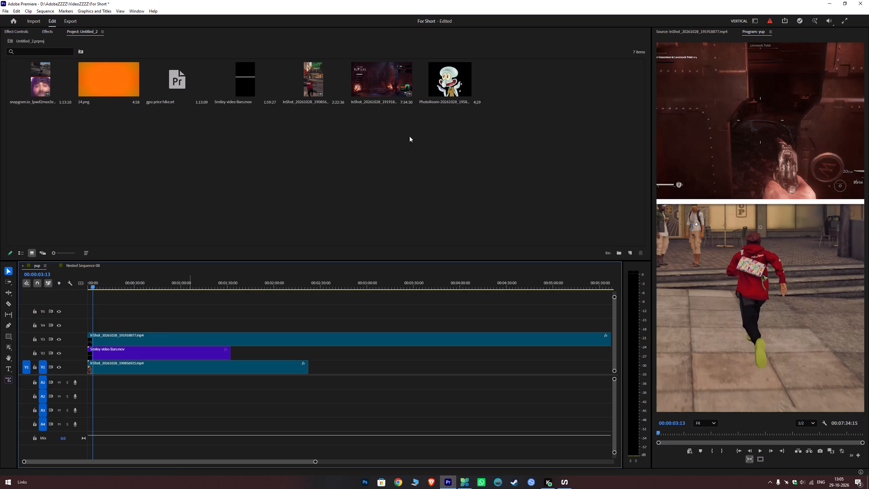
Place the PhotoRoom image on V4, lengthen it, and shift it along the track so it starts at about 15 seconds.
drag(449, 81, 85, 328)
drag(96, 328, 130, 331)
drag(116, 330, 126, 330)
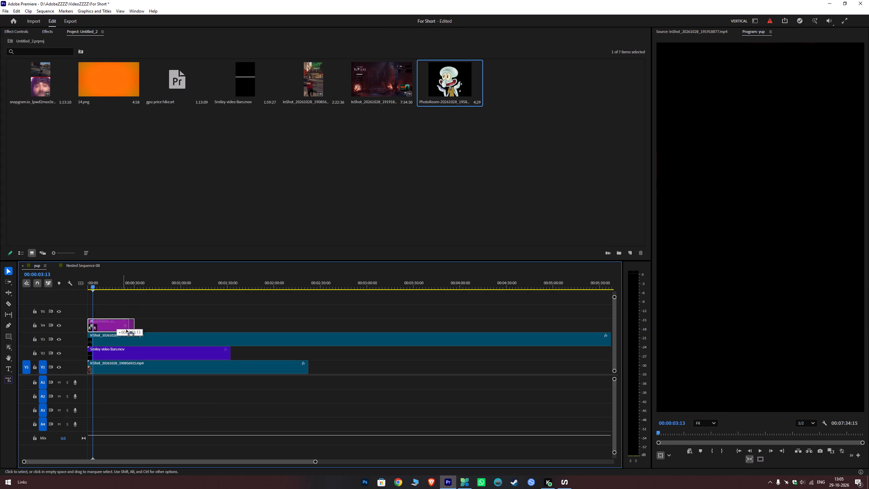
drag(126, 330, 141, 330)
click(138, 328)
Scale the PhotoRoom image down to about 51 and position it in the upper gameplay area, resting on the white divider.
click(129, 279)
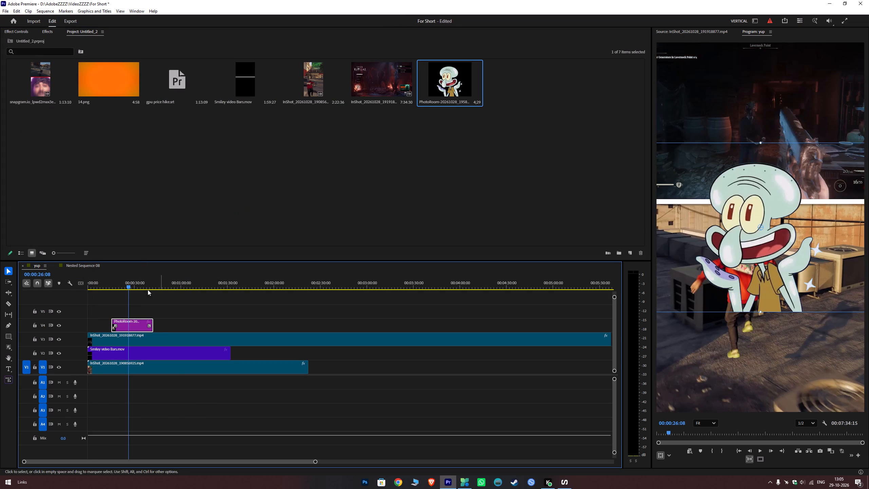
click(21, 33)
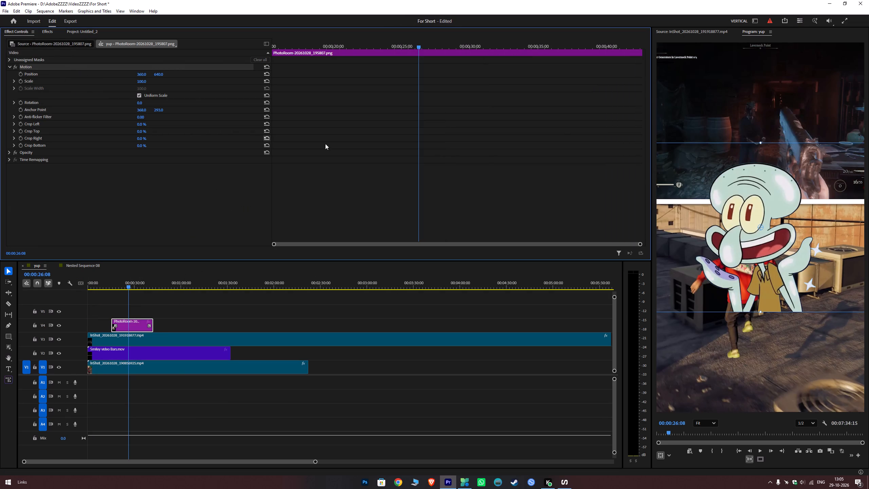
drag(760, 142, 769, 185)
drag(758, 235, 758, 229)
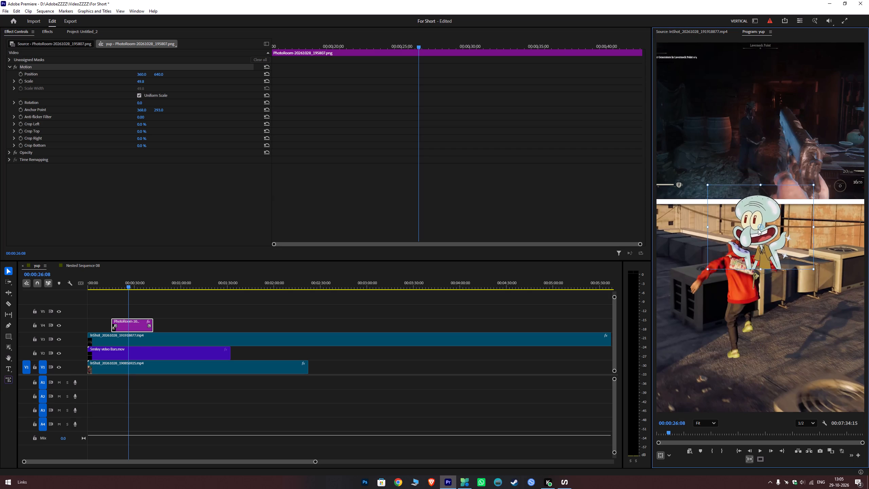
drag(758, 229, 757, 164)
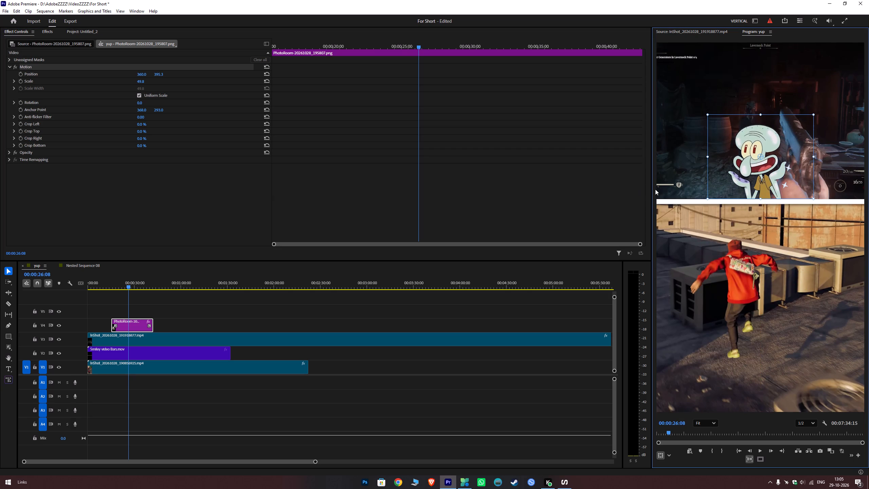
drag(760, 196, 762, 200)
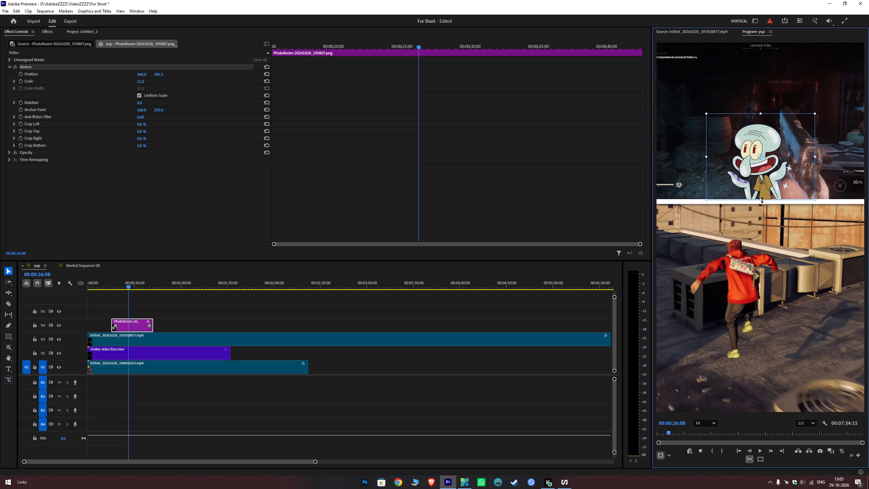
drag(762, 200, 762, 200)
click(193, 319)
Move the Smiley video Bars overlay from V2 up to V6, above the PhotoRoom image.
drag(152, 354, 153, 330)
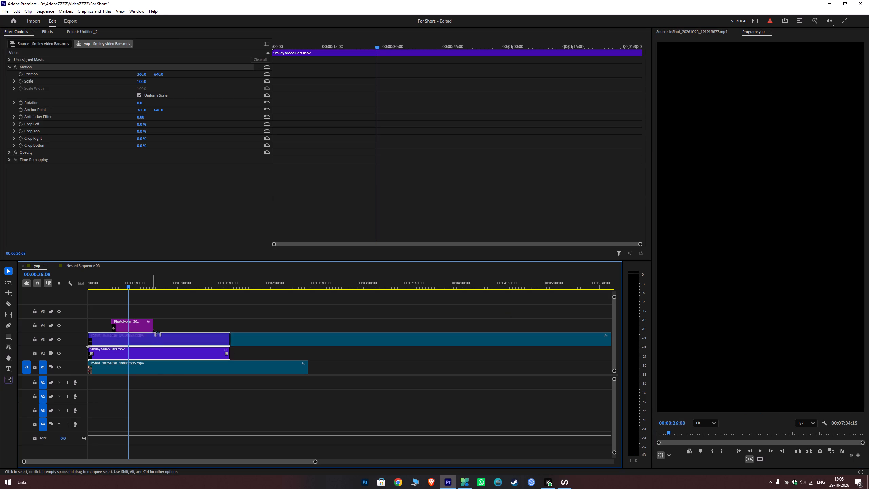
drag(153, 330, 153, 301)
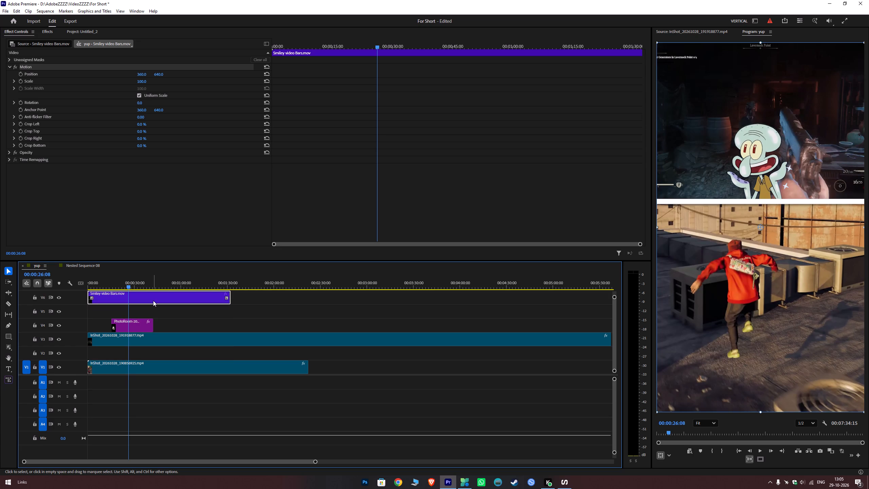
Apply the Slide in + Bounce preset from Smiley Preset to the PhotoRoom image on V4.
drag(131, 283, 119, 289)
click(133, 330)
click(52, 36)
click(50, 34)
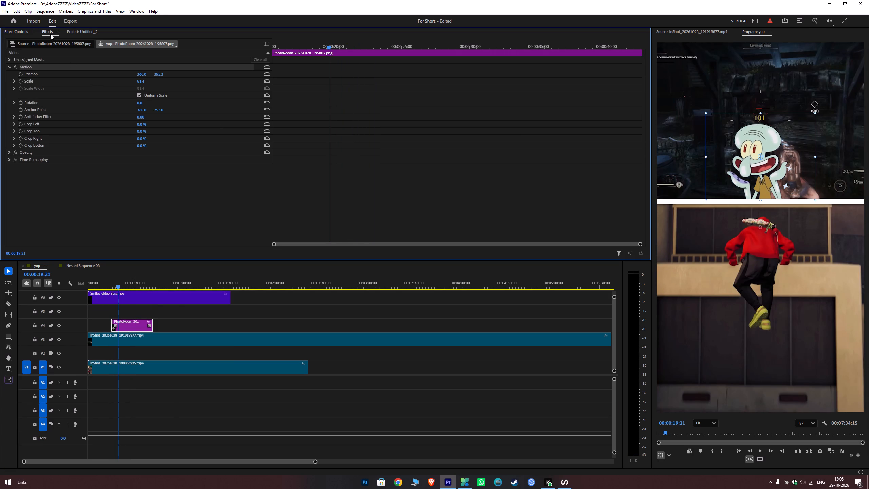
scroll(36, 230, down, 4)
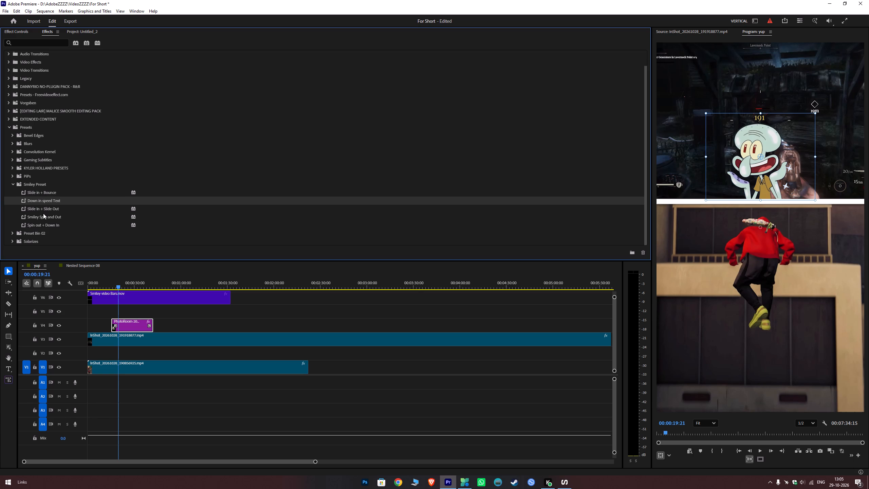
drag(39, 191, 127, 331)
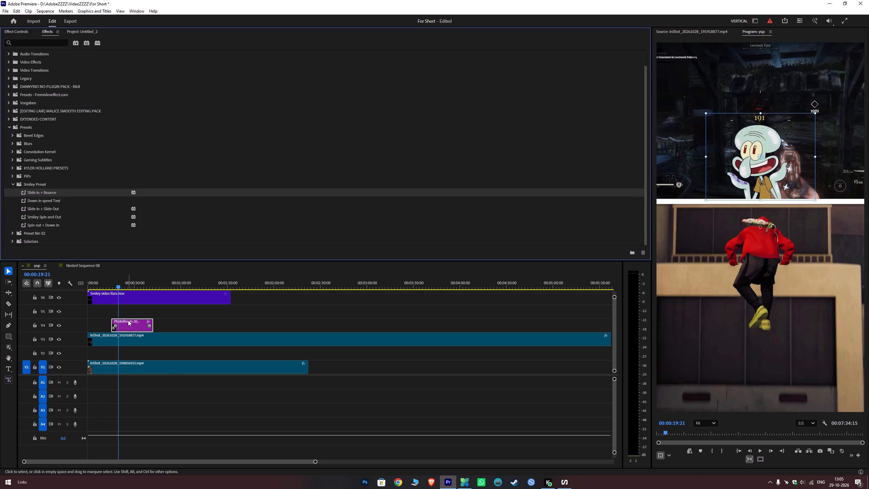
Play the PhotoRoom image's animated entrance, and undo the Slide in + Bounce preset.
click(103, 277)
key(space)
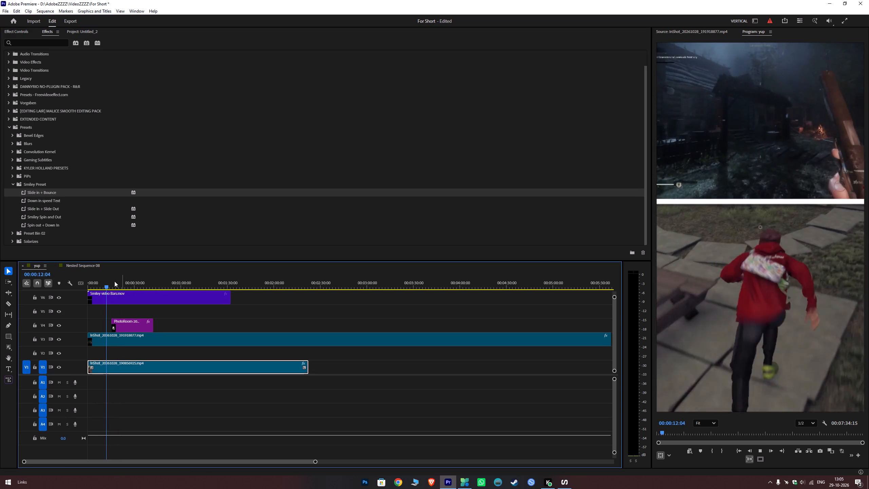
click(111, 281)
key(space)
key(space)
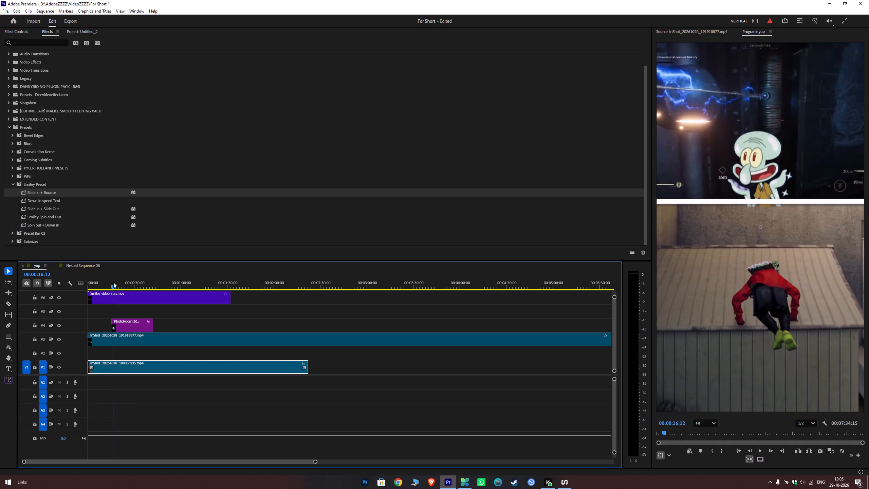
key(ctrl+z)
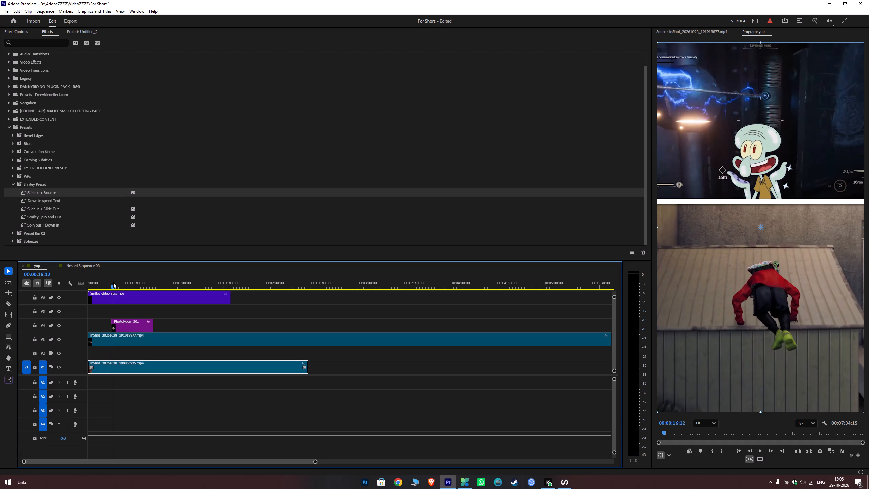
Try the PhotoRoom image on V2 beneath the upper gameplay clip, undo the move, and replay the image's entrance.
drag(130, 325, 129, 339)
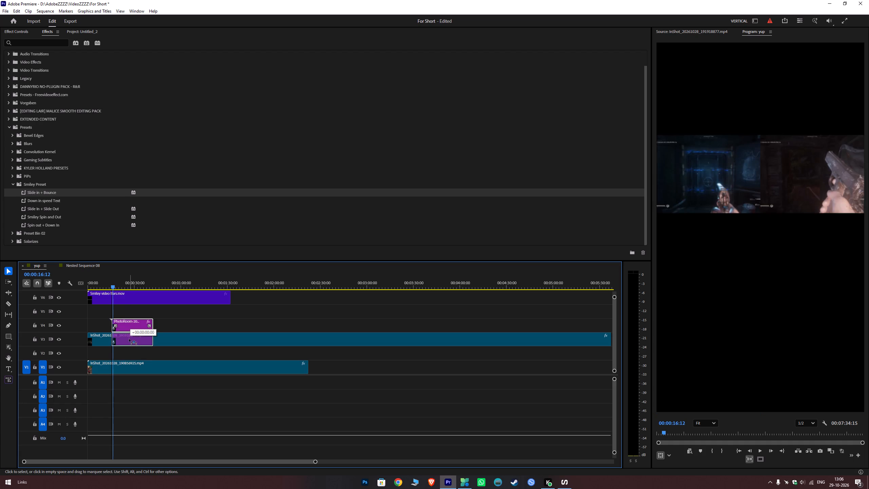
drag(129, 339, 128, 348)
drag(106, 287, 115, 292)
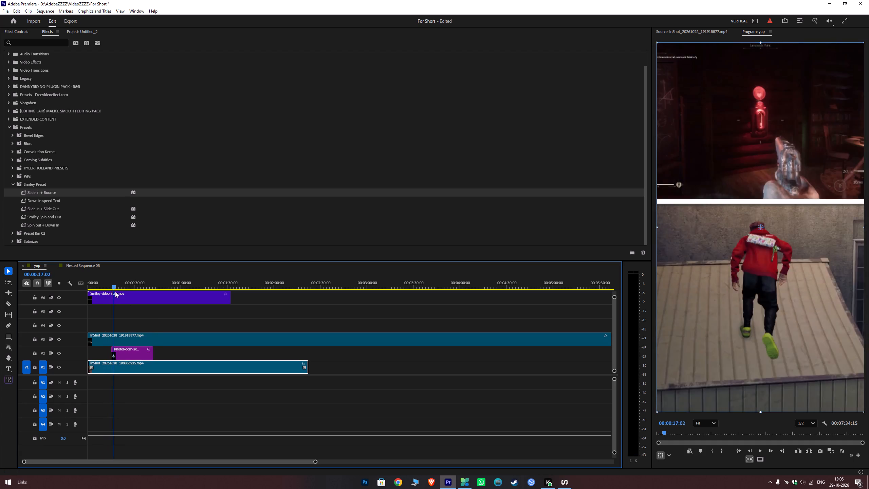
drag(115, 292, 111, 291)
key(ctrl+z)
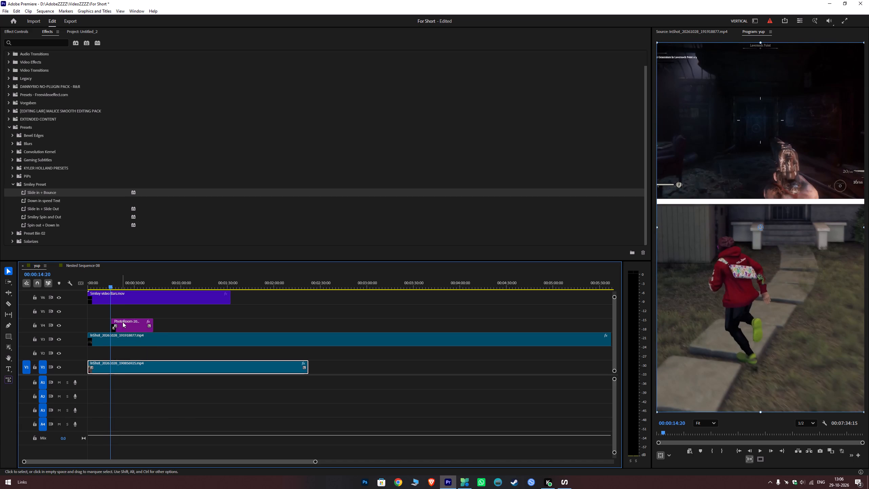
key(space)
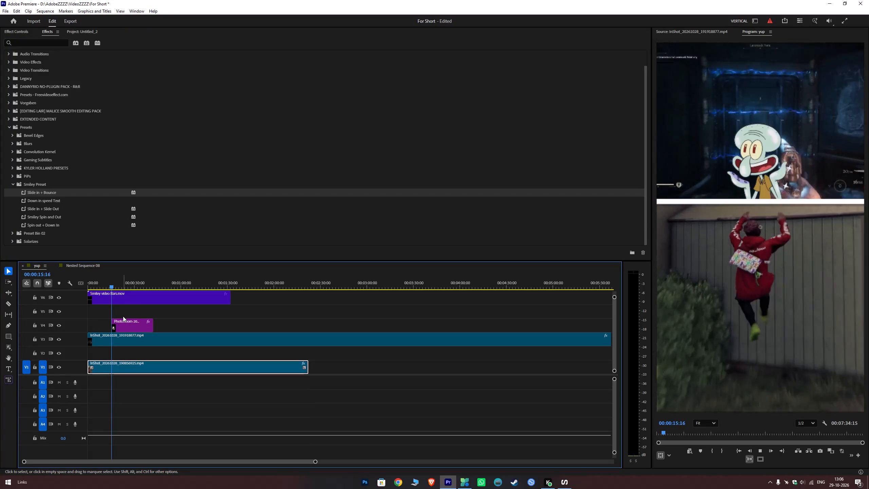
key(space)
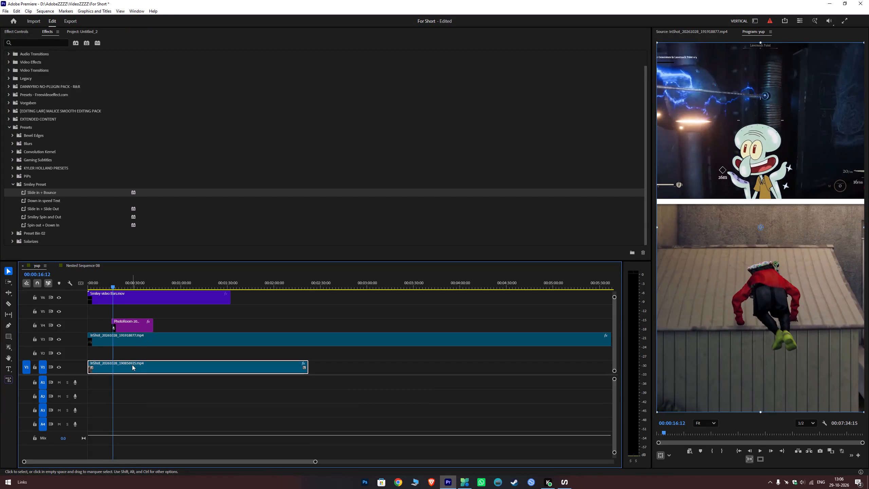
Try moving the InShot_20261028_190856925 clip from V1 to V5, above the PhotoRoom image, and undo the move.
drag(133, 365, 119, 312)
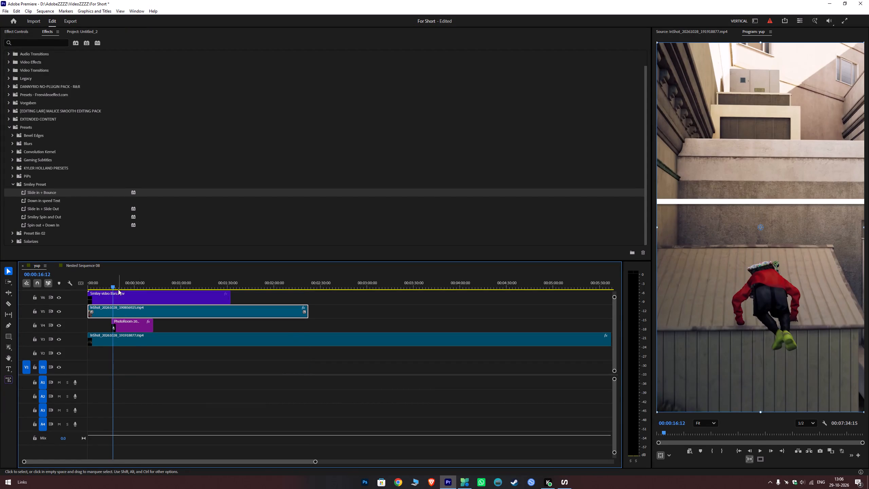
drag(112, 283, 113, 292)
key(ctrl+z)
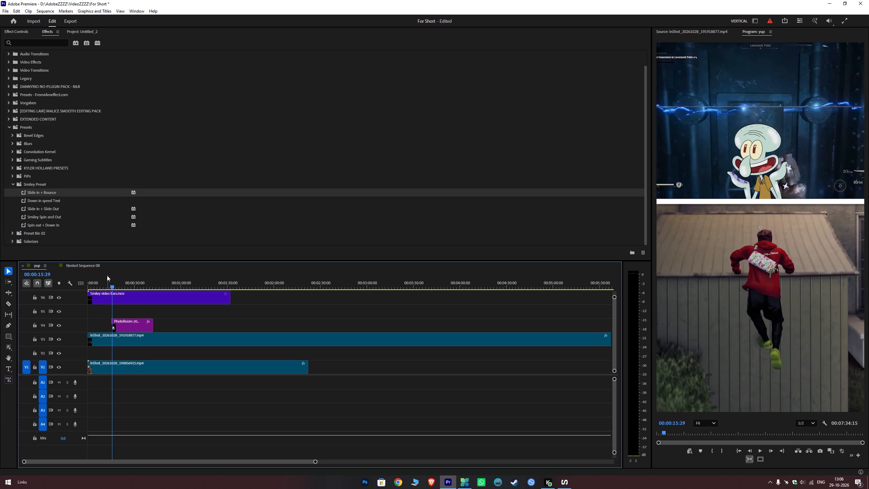
Open the For Short project from the recent projects to show its media bin.
click(84, 30)
click(12, 23)
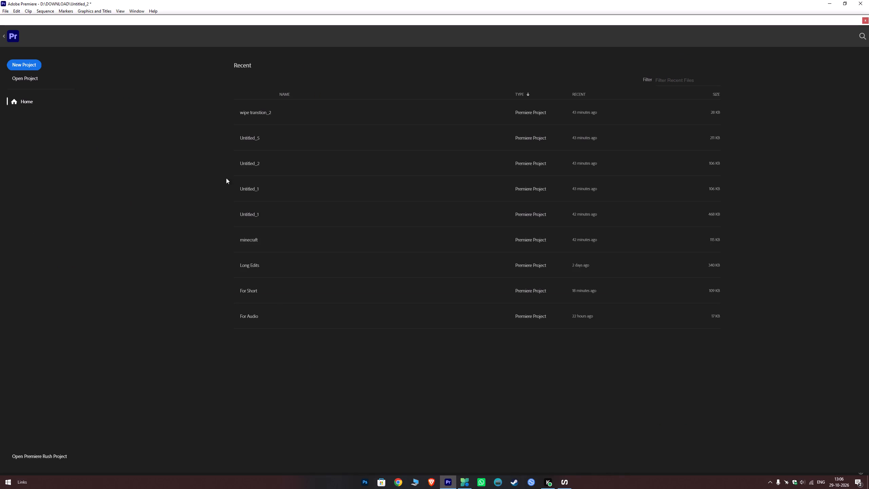
click(252, 292)
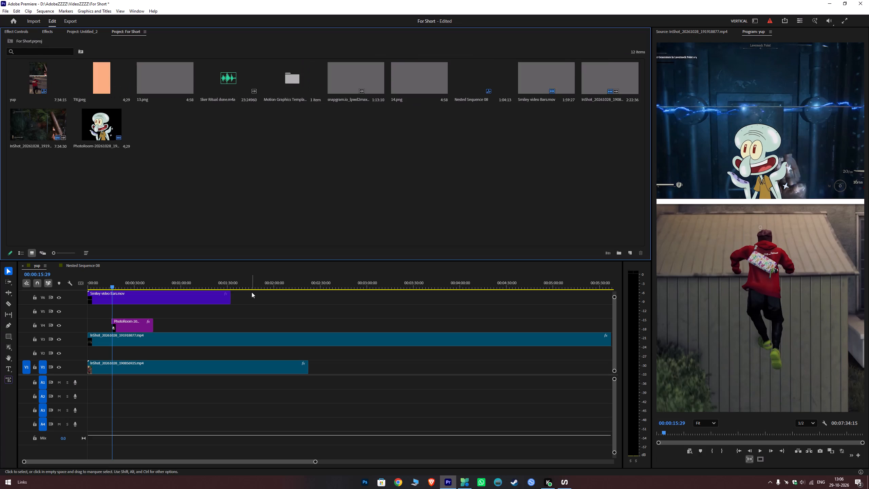
Look at Nested Sequence 08 and return to the yup sequence.
click(75, 264)
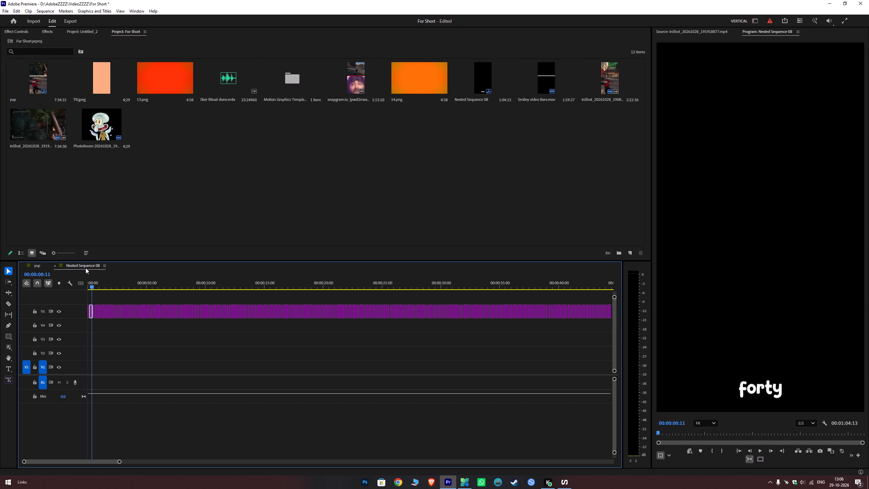
click(43, 265)
click(261, 212)
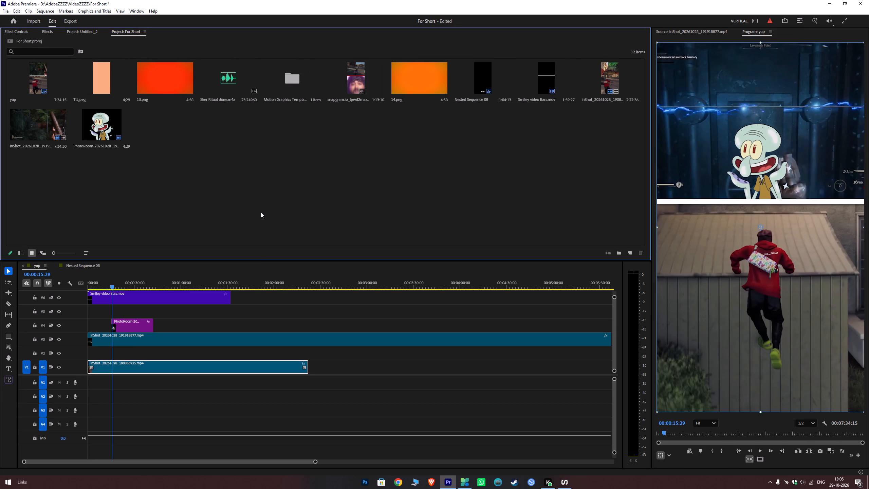
click(183, 176)
Apply the Slide in + Bounce preset from Smiley Preset to the PhotoRoom image on V4.
drag(112, 284, 117, 291)
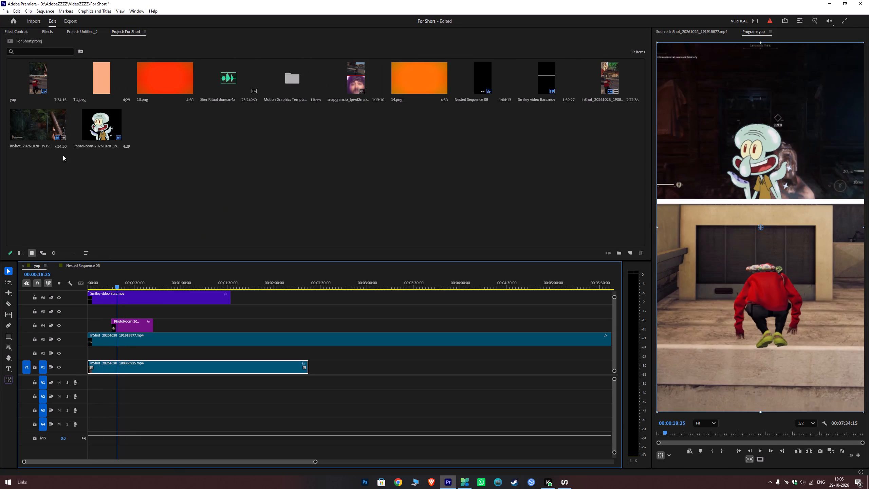
click(50, 33)
drag(27, 191, 114, 268)
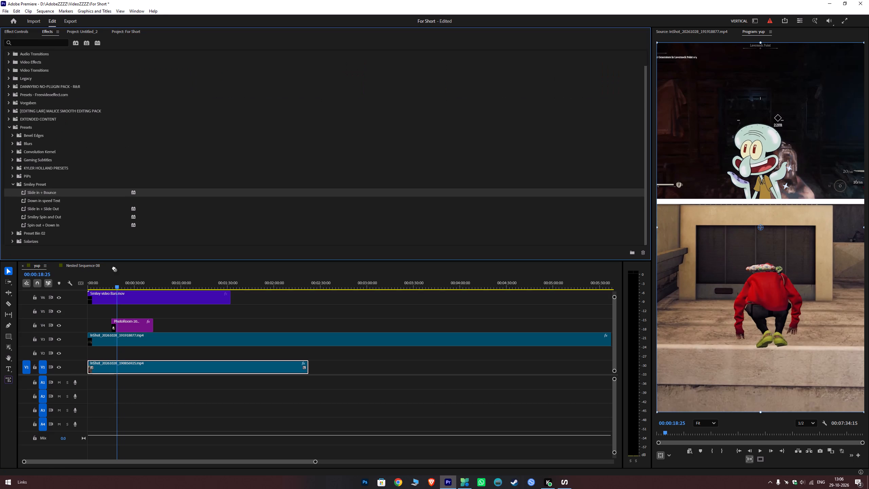
drag(114, 268, 117, 327)
Scrub and play back the PhotoRoom image's entrance to check the slide-in animation.
drag(114, 285, 116, 290)
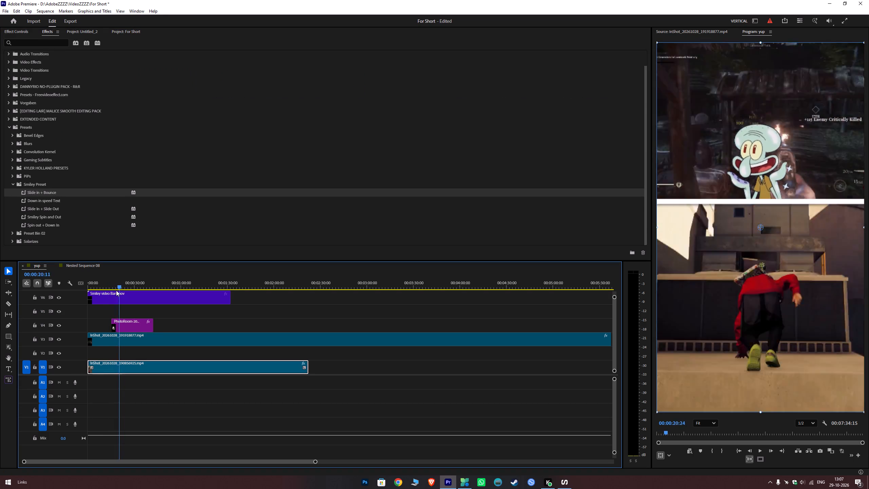
drag(116, 290, 109, 290)
key(space)
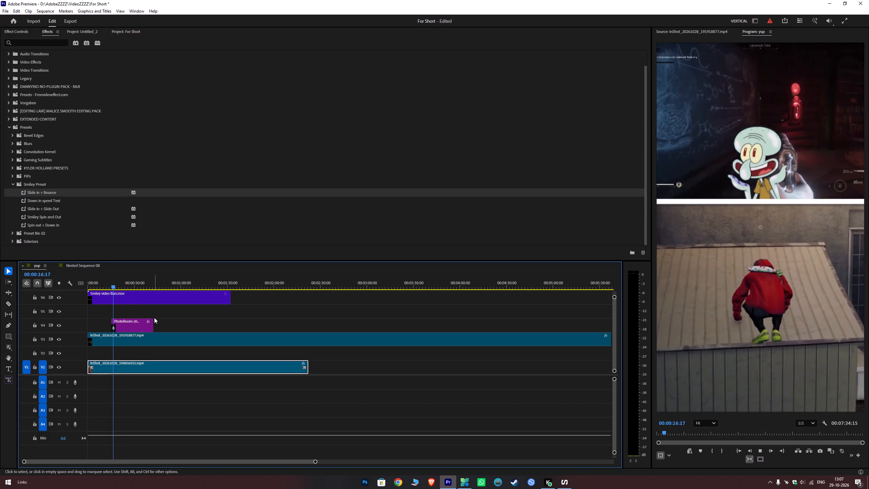
key(space)
alt+scroll(133, 311, up, 6)
click(99, 283)
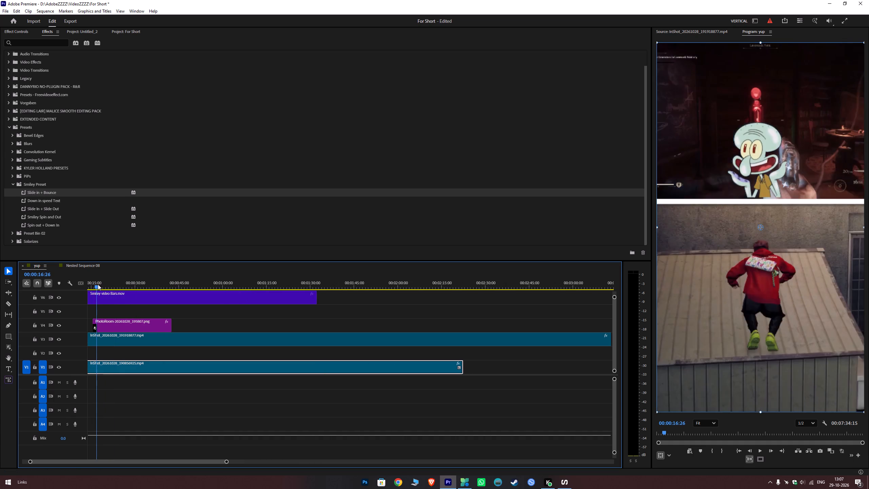
Move the Smiley video Bars clip from V6 down to V5, directly above the PhotoRoom image's track.
scroll(132, 309, up, 8)
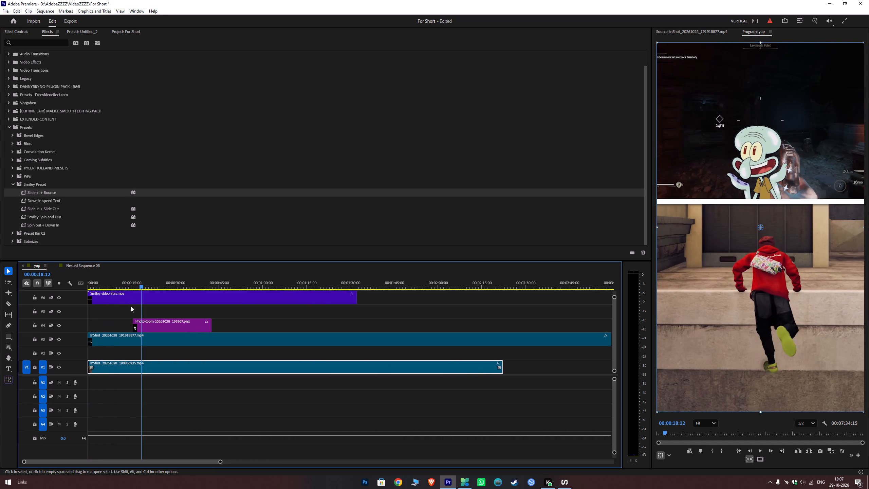
scroll(131, 306, up, 2)
drag(152, 294, 152, 306)
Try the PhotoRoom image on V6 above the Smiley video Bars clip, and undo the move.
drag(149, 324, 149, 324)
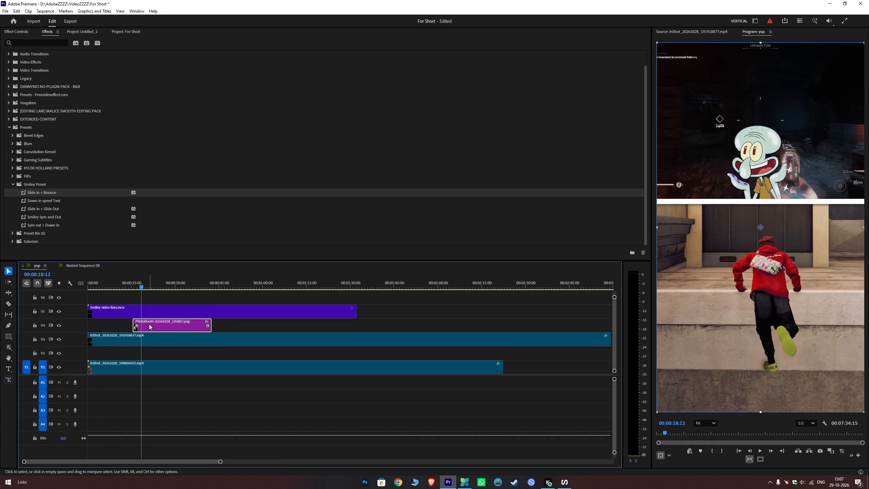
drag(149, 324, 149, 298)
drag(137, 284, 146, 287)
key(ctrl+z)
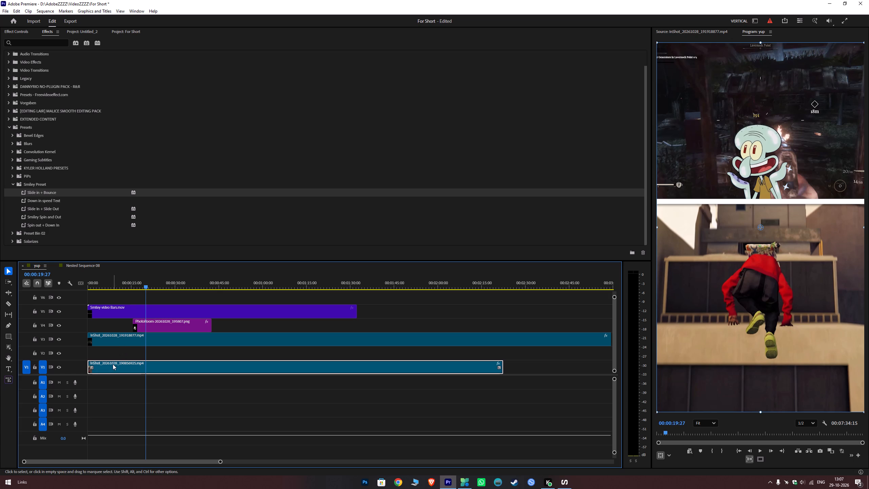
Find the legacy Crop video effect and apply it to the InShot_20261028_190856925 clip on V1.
click(62, 368)
click(62, 368)
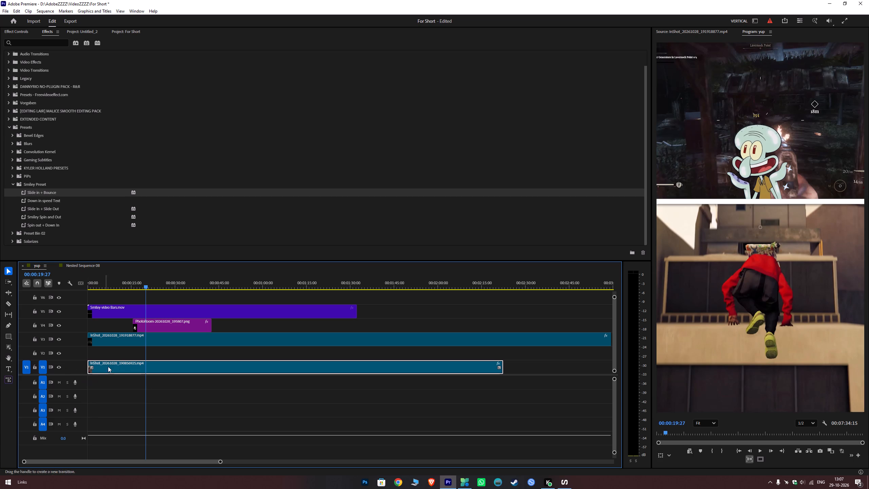
click(118, 369)
click(43, 45)
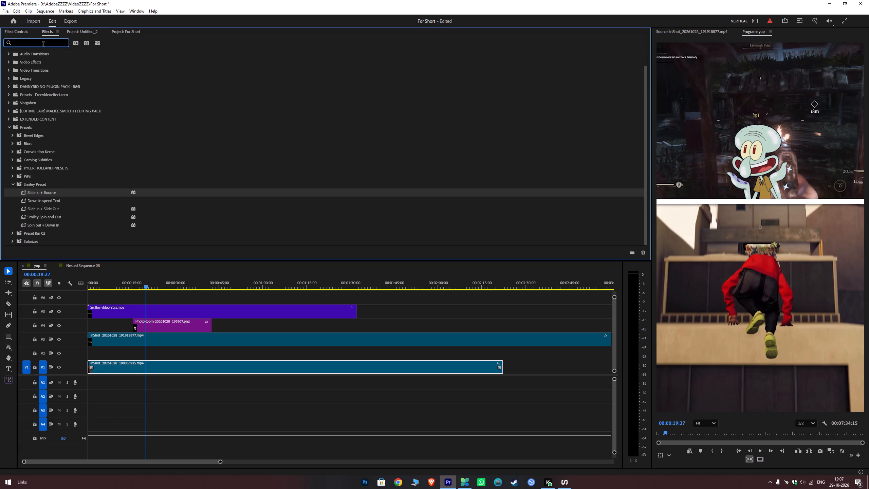
text(crop)
drag(30, 128, 169, 259)
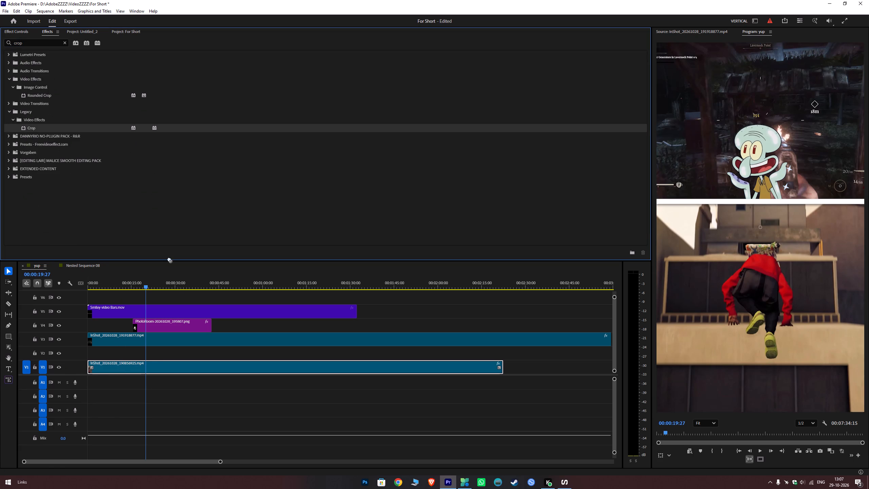
drag(169, 259, 122, 368)
Hide track V3 and set the Crop effect's Top to about 42.9% on the V1 gameplay clip.
click(18, 35)
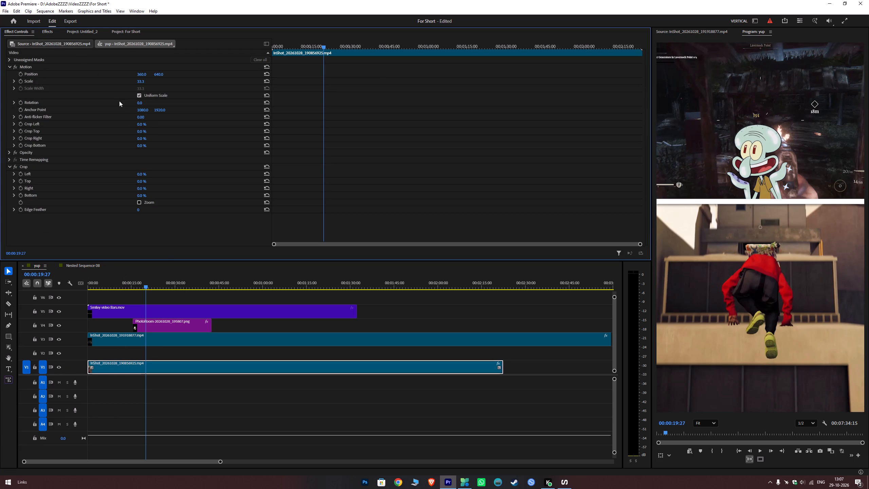
click(60, 300)
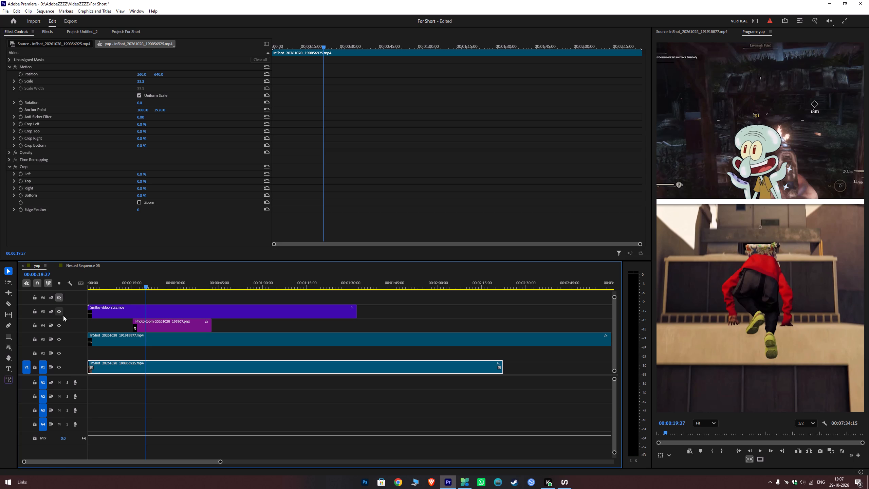
click(59, 298)
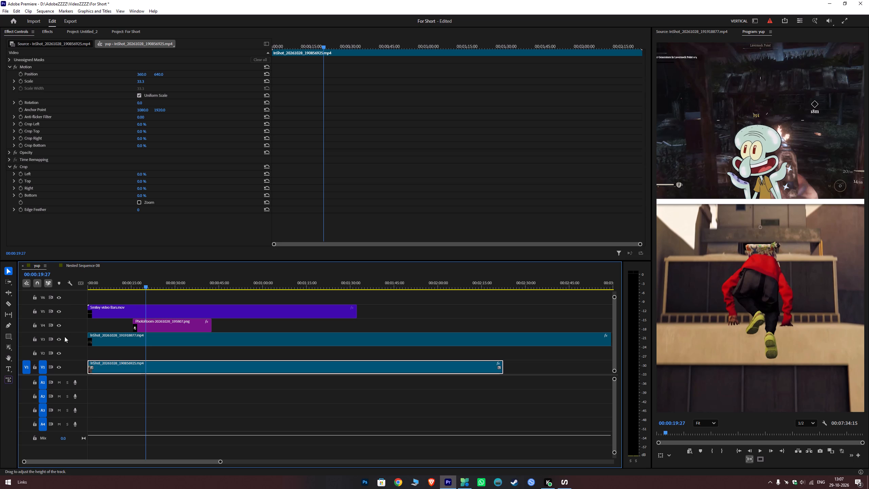
click(60, 338)
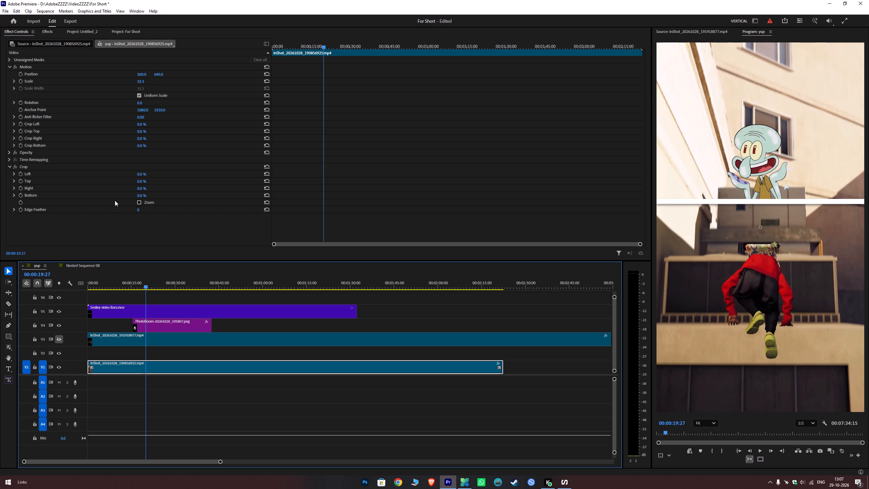
ctrl+drag(140, 197, 238, 192)
key(ctrl+z)
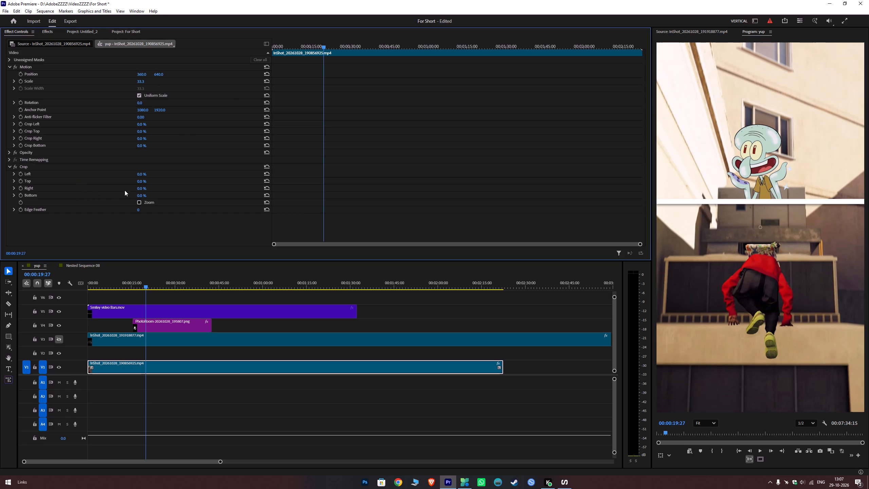
ctrl+drag(139, 182, 282, 189)
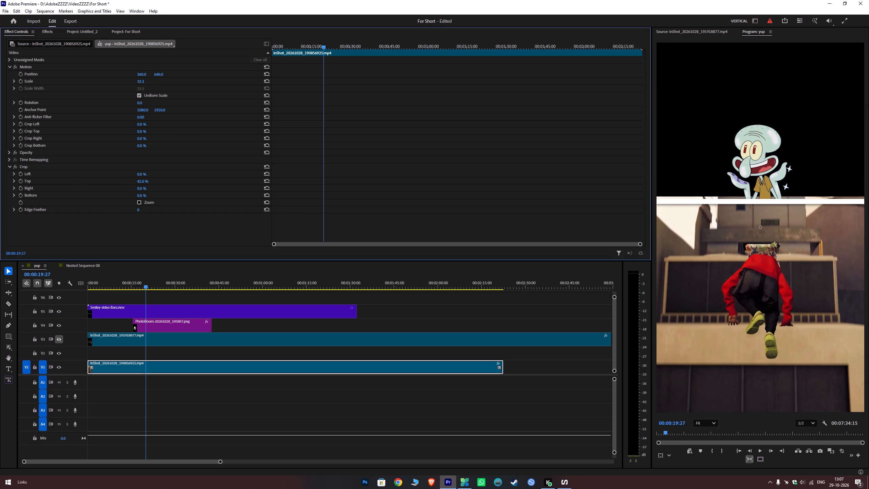
ctrl+drag(282, 189, 279, 192)
ctrl+drag(279, 192, 286, 193)
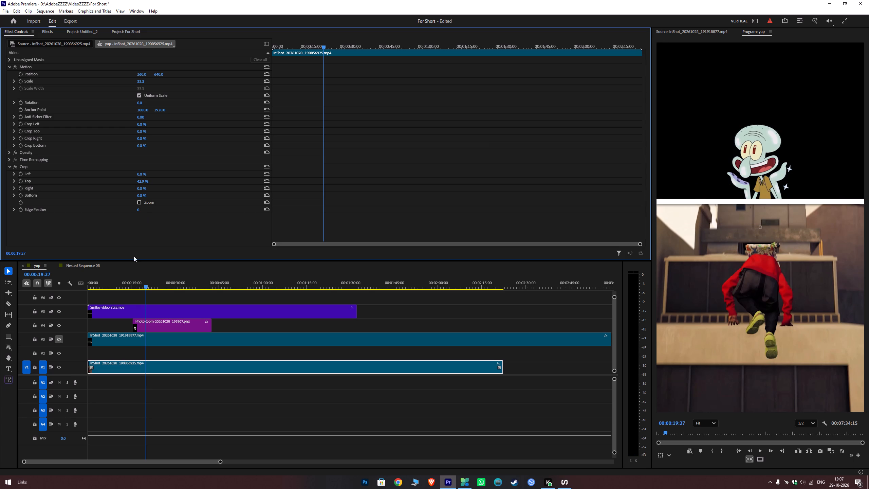
Play the sequence from just before the PhotoRoom image to check its entrance over the cropped clip.
click(126, 277)
key(space)
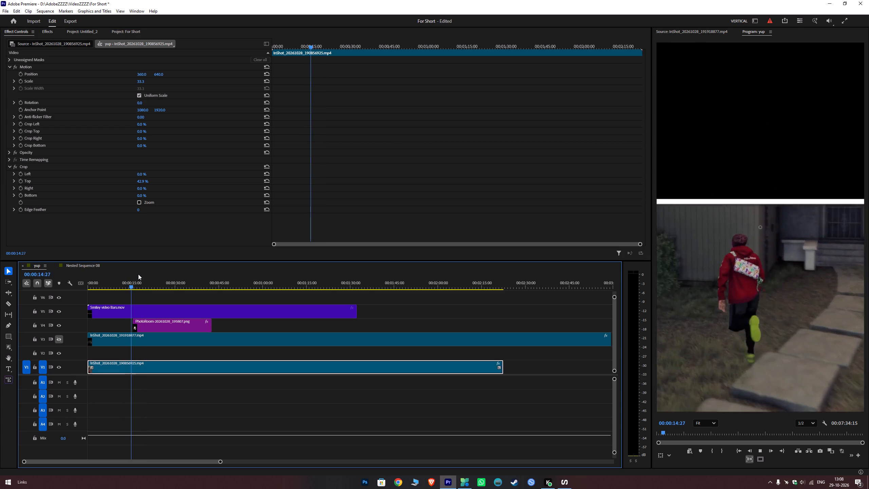
key(space)
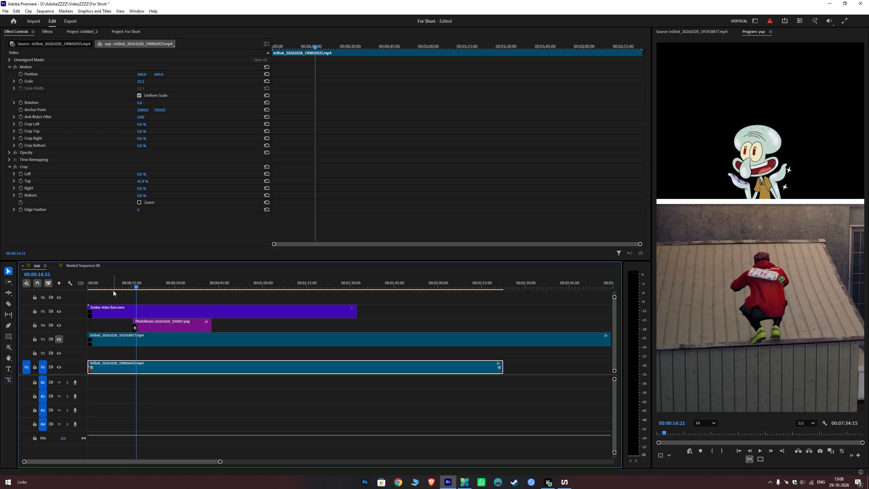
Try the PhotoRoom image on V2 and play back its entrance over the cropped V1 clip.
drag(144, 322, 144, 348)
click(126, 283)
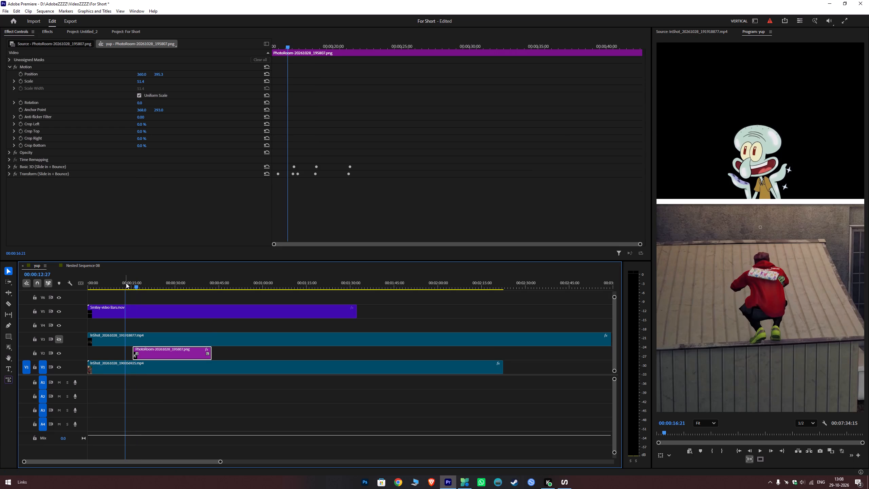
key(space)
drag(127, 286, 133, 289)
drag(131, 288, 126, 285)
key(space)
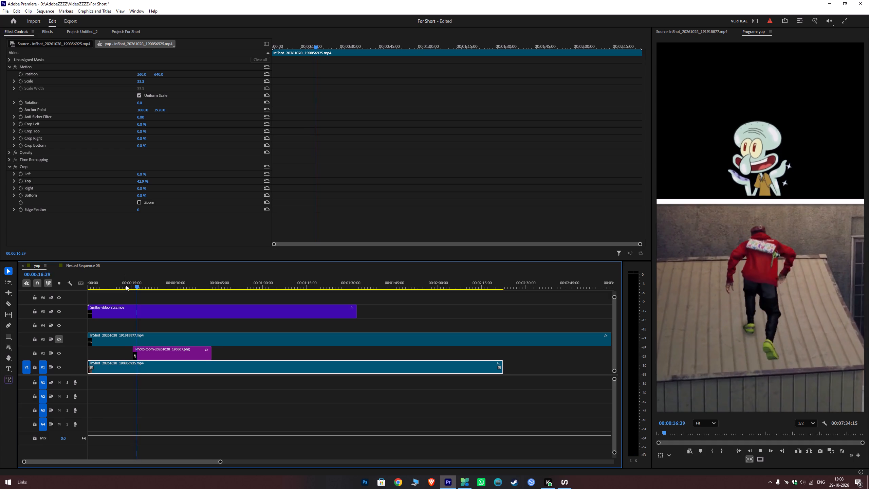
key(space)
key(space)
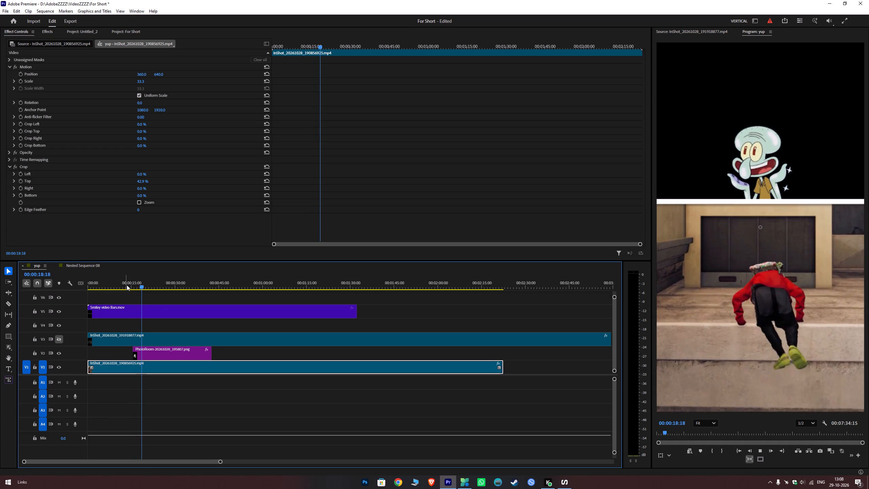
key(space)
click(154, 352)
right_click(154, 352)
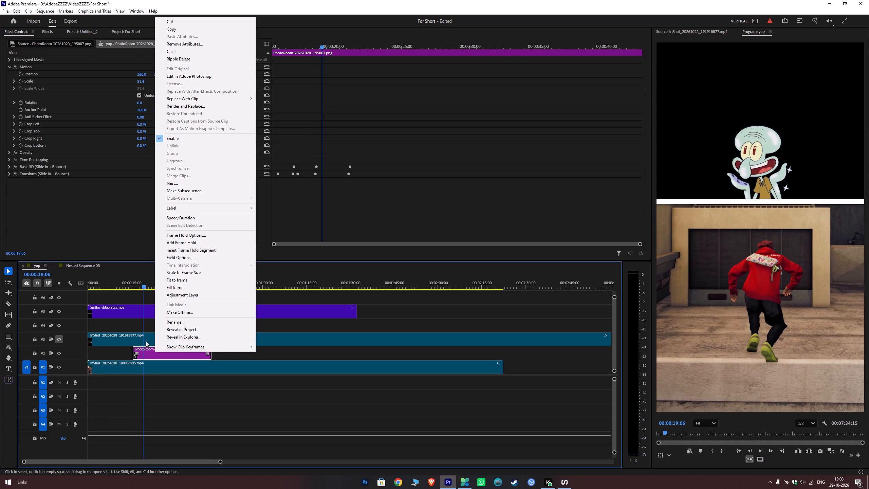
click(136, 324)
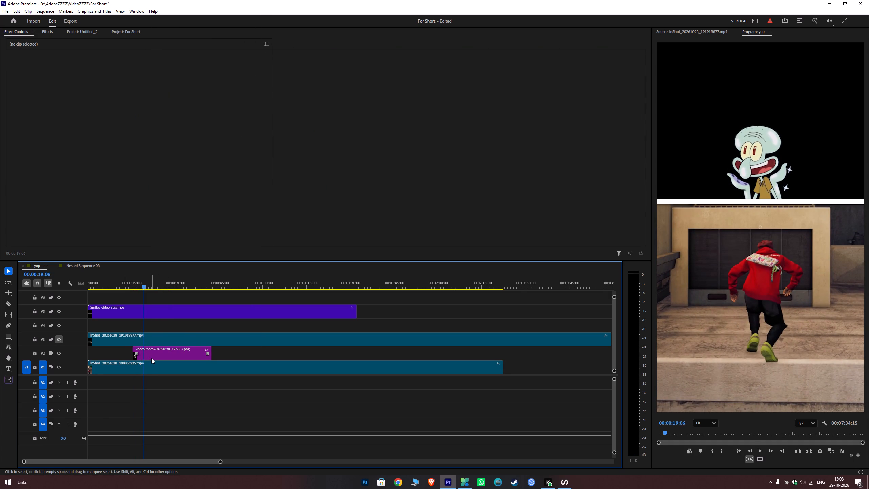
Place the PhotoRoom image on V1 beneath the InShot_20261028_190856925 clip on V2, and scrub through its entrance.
drag(152, 351, 150, 328)
drag(154, 366, 155, 358)
drag(153, 326, 152, 365)
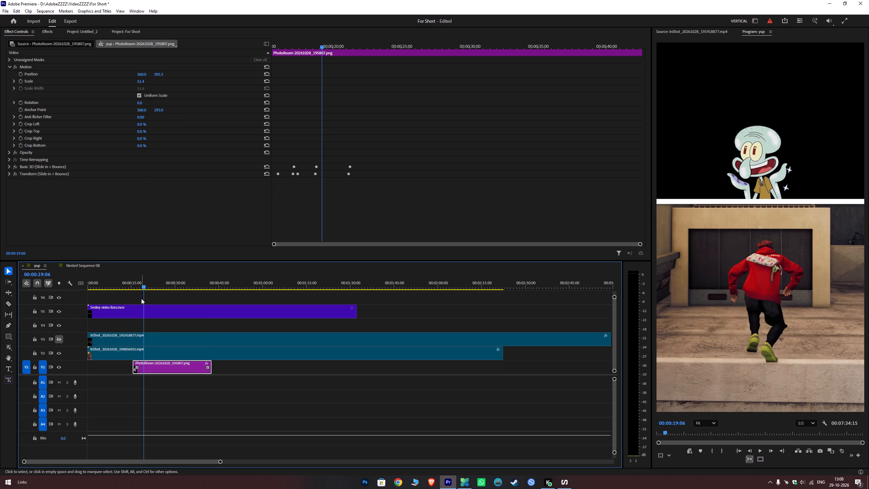
drag(140, 286, 133, 289)
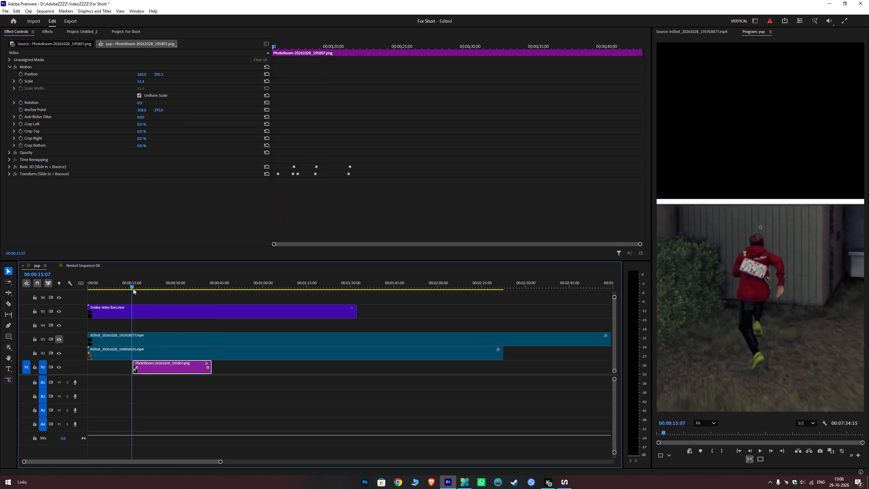
drag(133, 289, 139, 294)
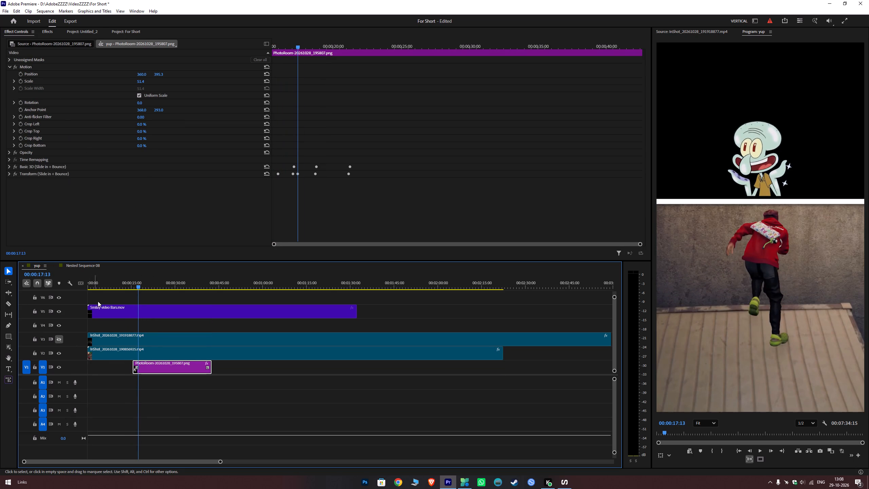
Compare the image's entrance with the V2 clip's Crop effect turned off and back on.
click(122, 359)
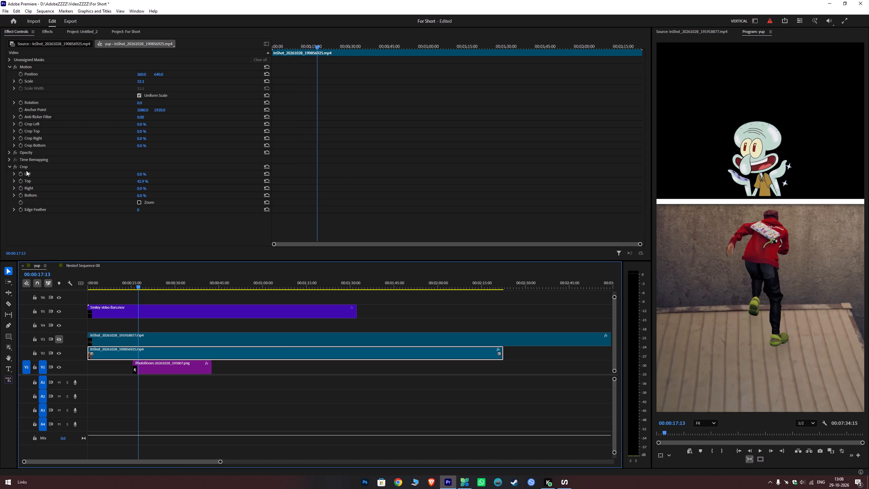
click(16, 168)
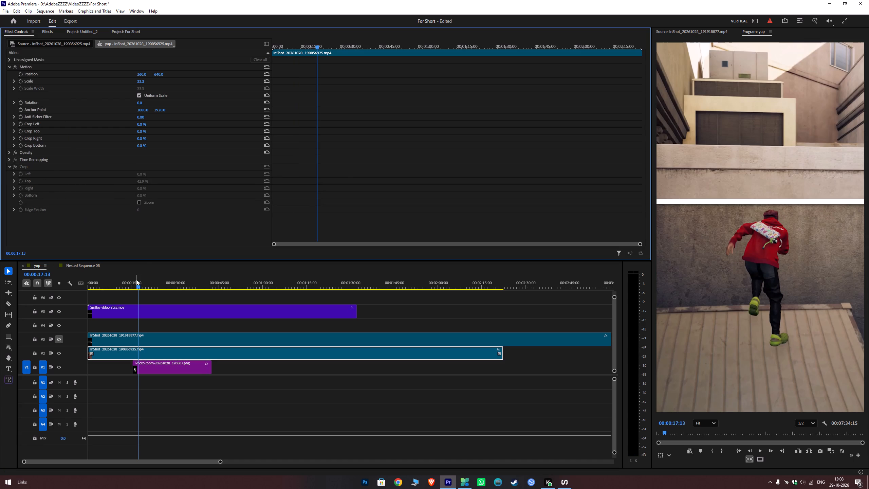
drag(136, 279, 136, 286)
click(14, 168)
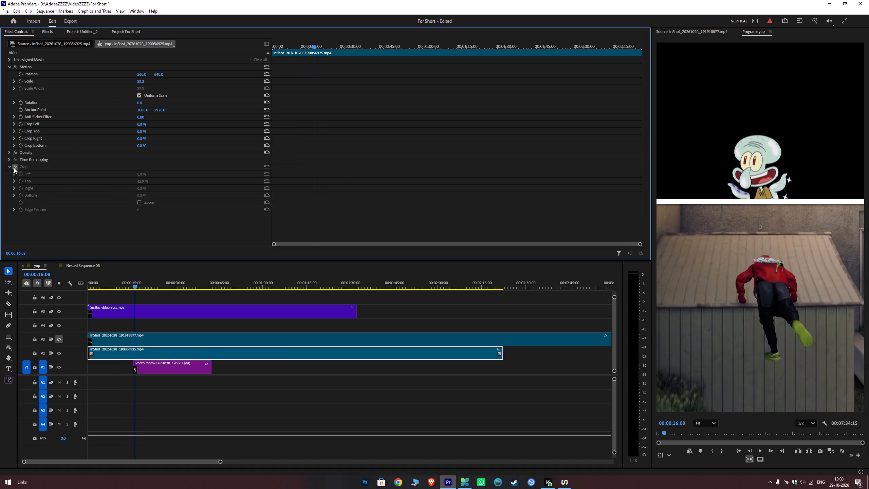
Turn the output of track V3 back on to show the upper gameplay clip.
click(128, 284)
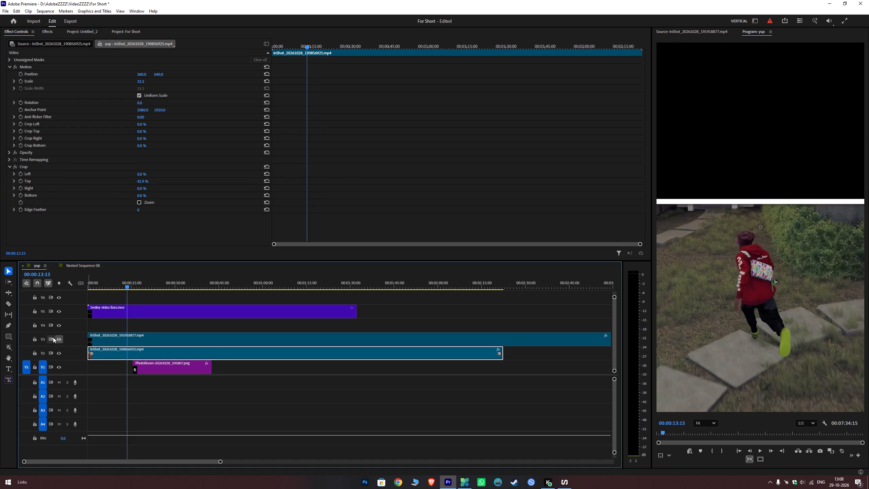
click(53, 337)
click(58, 339)
Preview the split screen from the start and scrub through the PhotoRoom image's entrance.
drag(108, 286, 69, 290)
key(space)
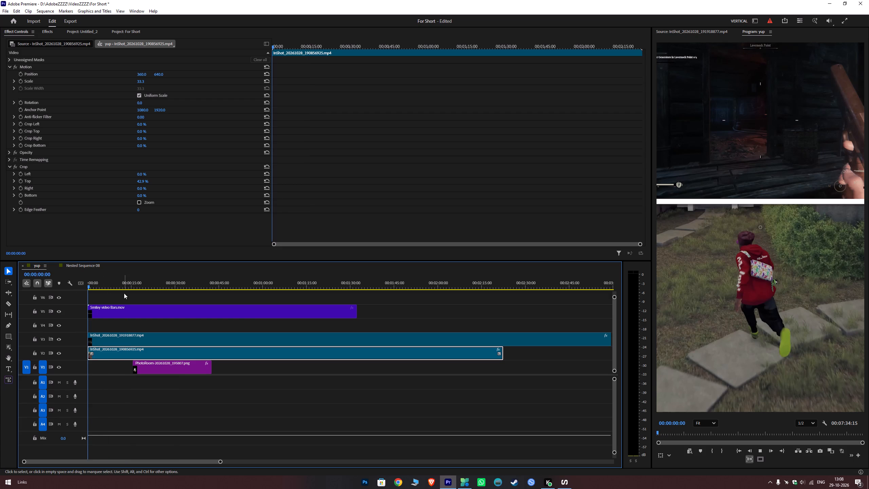
click(124, 293)
click(126, 284)
key(space)
drag(131, 284, 136, 288)
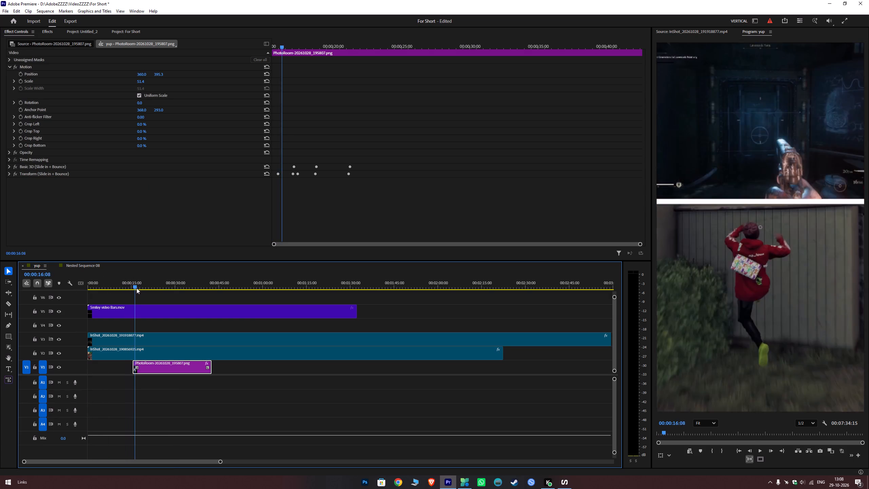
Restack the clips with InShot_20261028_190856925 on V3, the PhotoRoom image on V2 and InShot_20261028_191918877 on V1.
drag(136, 288, 129, 304)
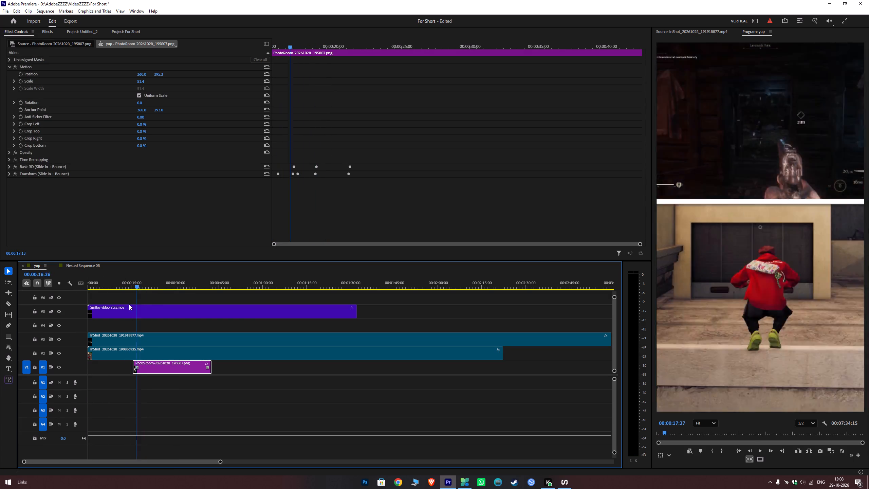
drag(129, 304, 124, 304)
drag(165, 322, 129, 349)
drag(142, 338, 144, 333)
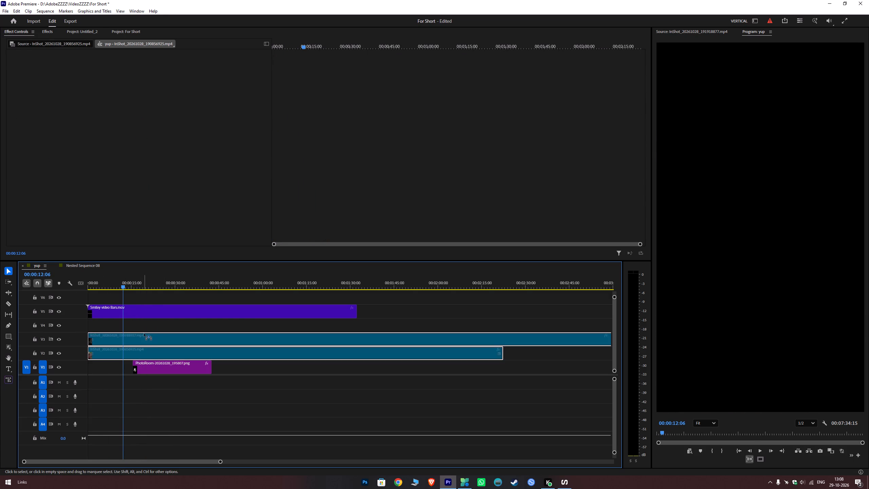
drag(144, 333, 145, 331)
click(113, 350)
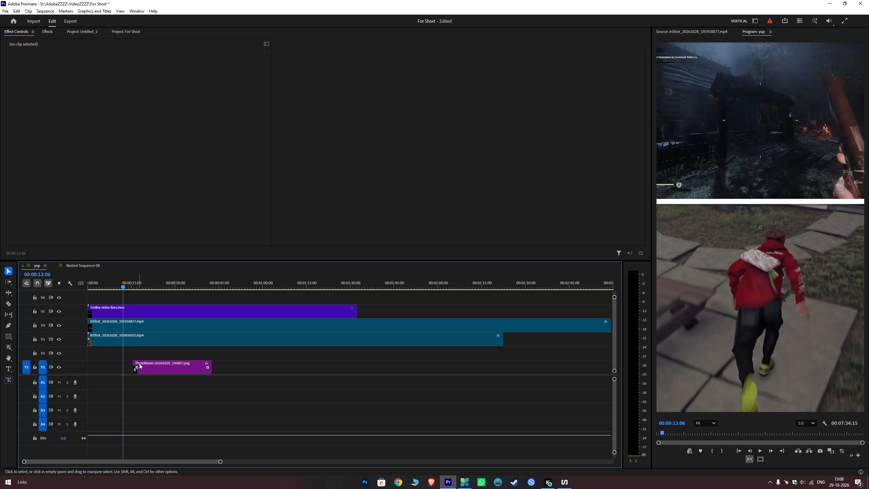
drag(146, 368, 146, 357)
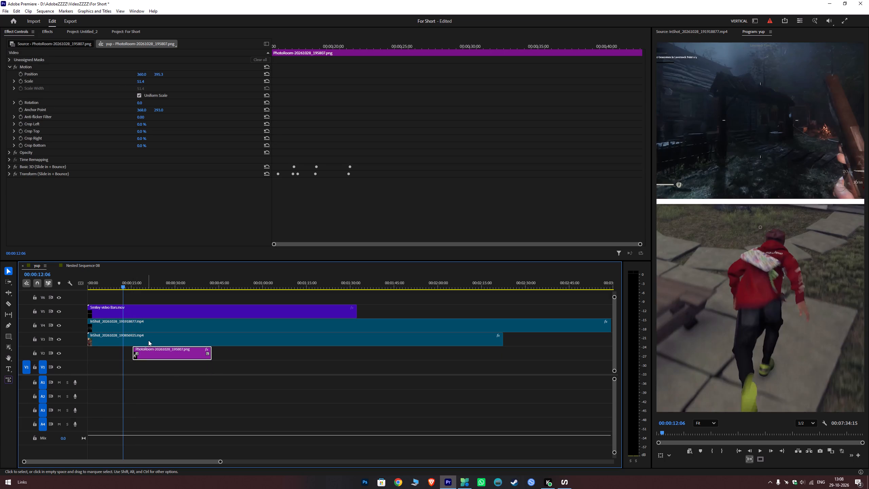
drag(145, 312, 159, 311)
key(ctrl+z)
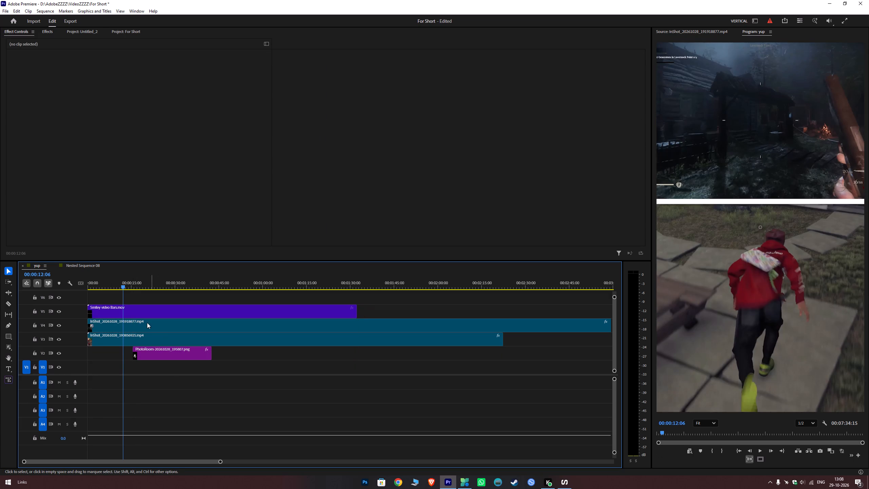
drag(144, 325, 140, 363)
Preview the PhotoRoom image's entrance with the restacked tracks, playing from just before the image starts.
click(122, 286)
key(space)
drag(122, 286, 129, 288)
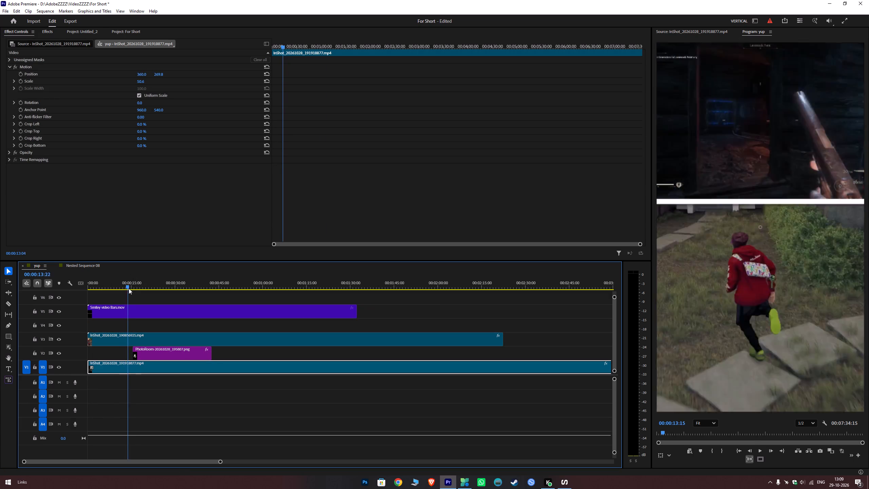
drag(129, 288, 129, 291)
key(space)
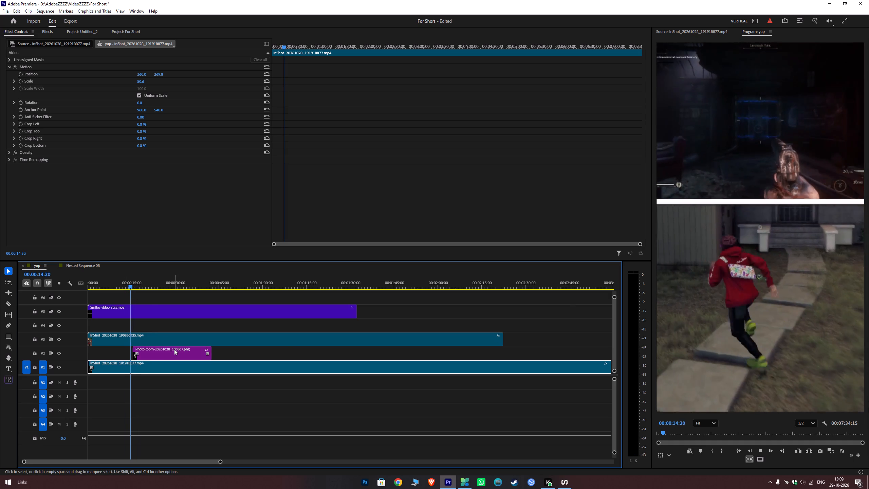
alt+scroll(174, 349, up, 6)
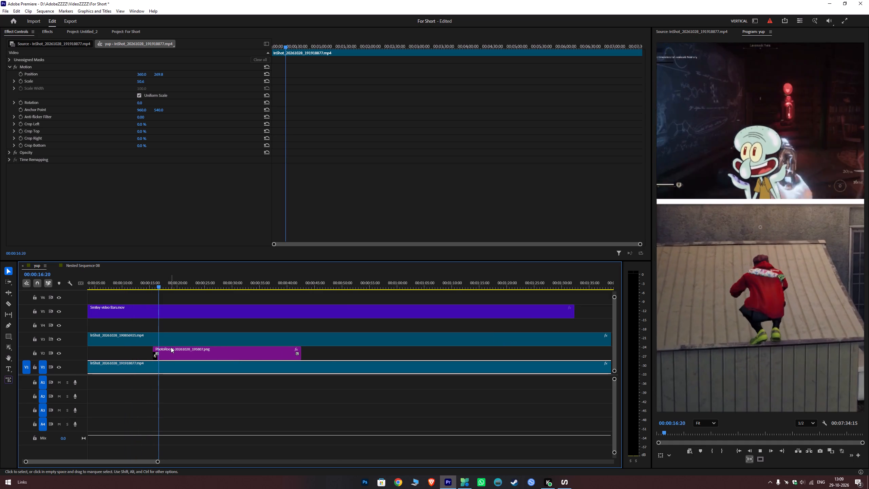
key(space)
key(space)
key(space)
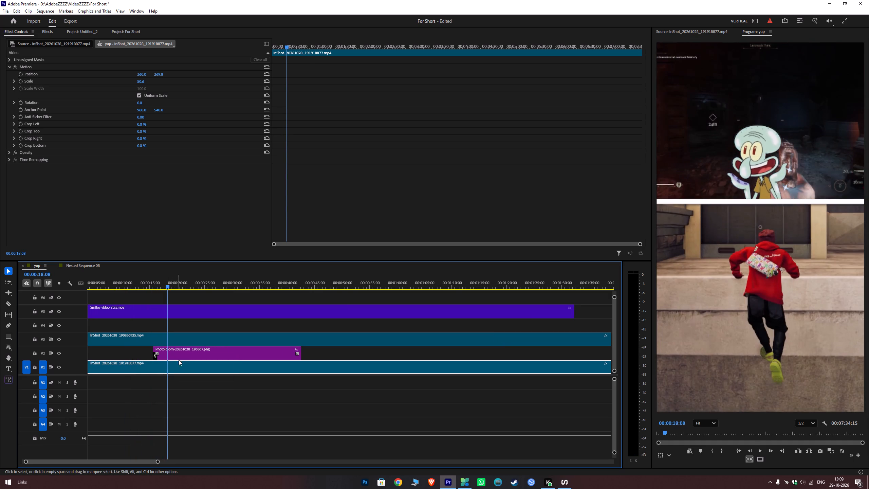
Clear the effects search and expand the Smiley Preset folder inside Presets.
click(185, 347)
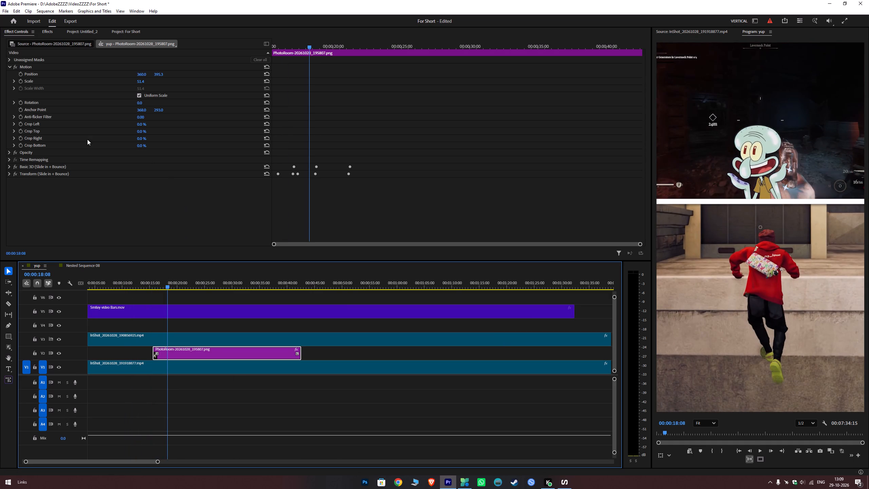
click(12, 166)
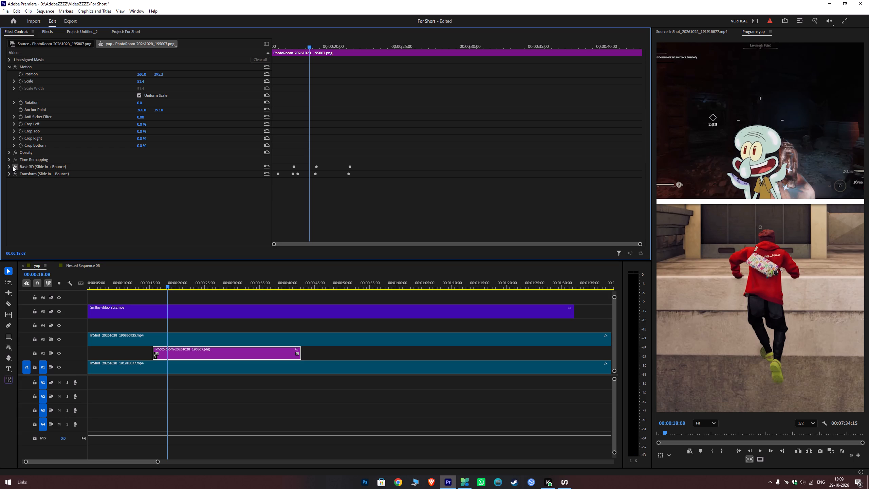
click(15, 173)
click(48, 31)
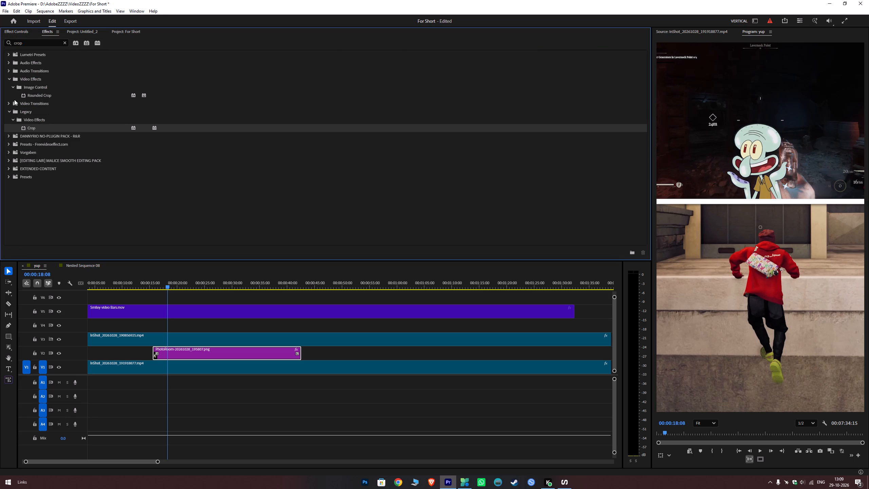
click(63, 42)
scroll(28, 180, down, 4)
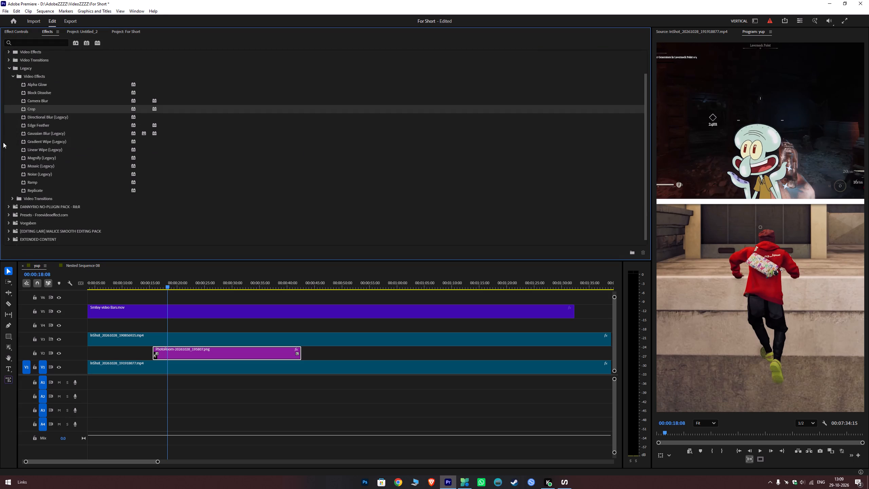
click(11, 76)
scroll(25, 146, down, 6)
click(4, 160)
scroll(39, 167, down, 5)
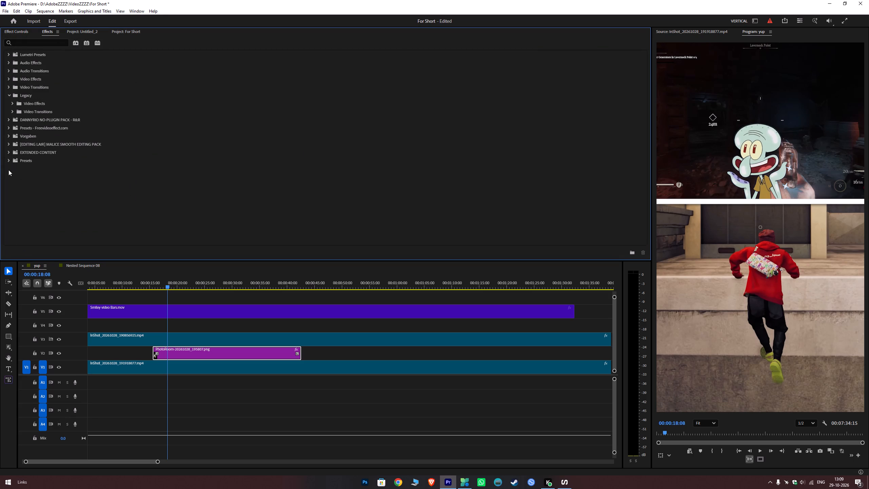
drag(4, 159, 7, 160)
click(7, 160)
scroll(52, 164, down, 5)
click(9, 218)
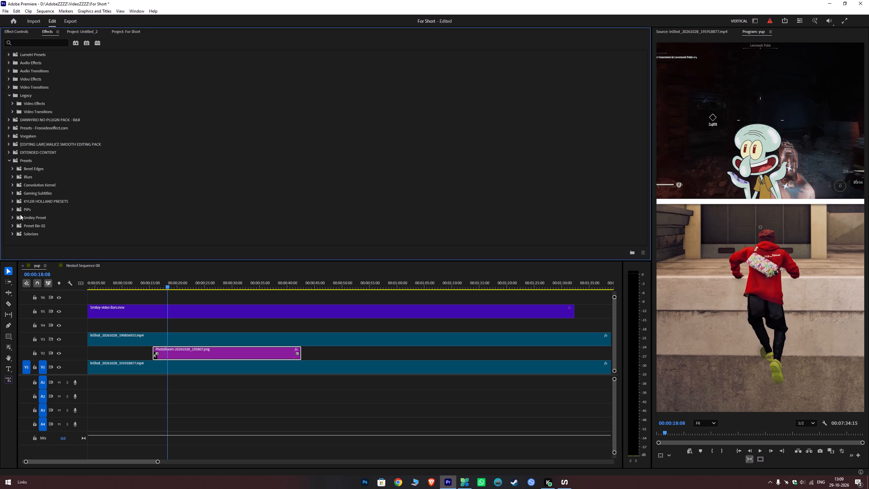
scroll(52, 212, down, 10)
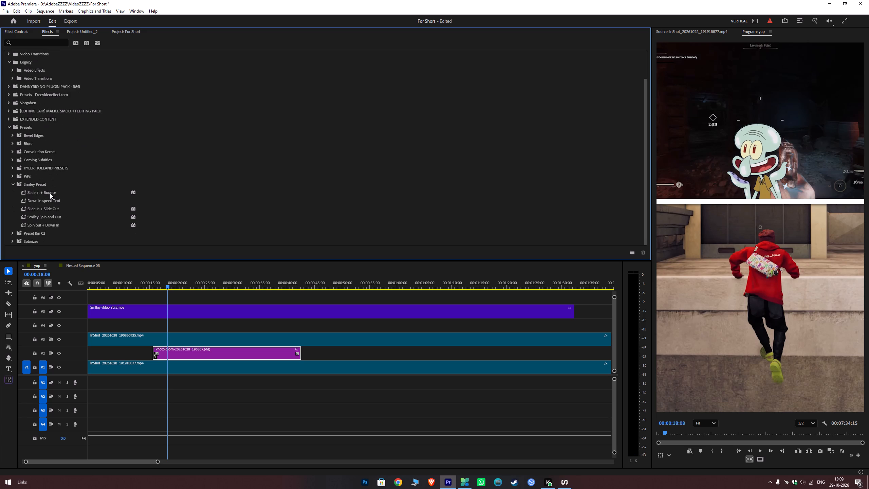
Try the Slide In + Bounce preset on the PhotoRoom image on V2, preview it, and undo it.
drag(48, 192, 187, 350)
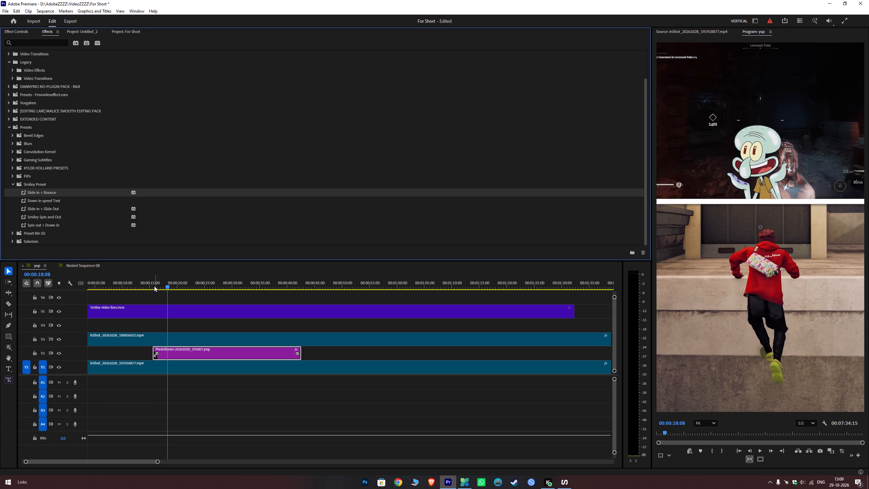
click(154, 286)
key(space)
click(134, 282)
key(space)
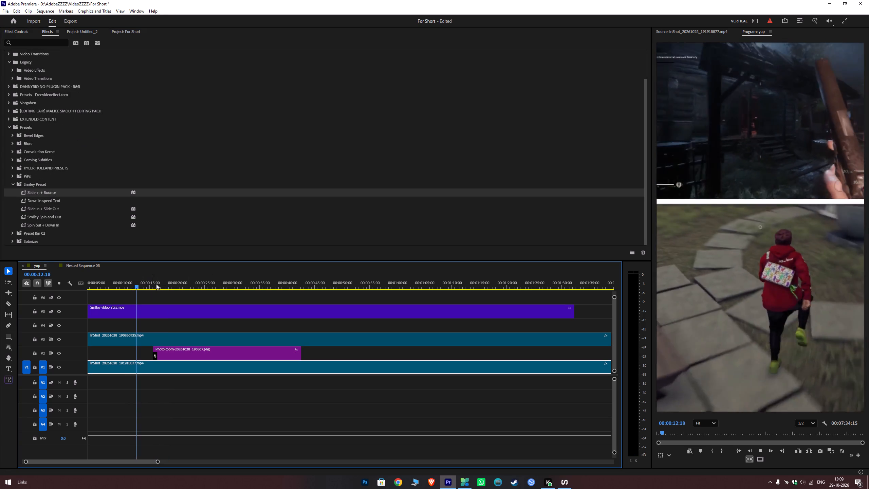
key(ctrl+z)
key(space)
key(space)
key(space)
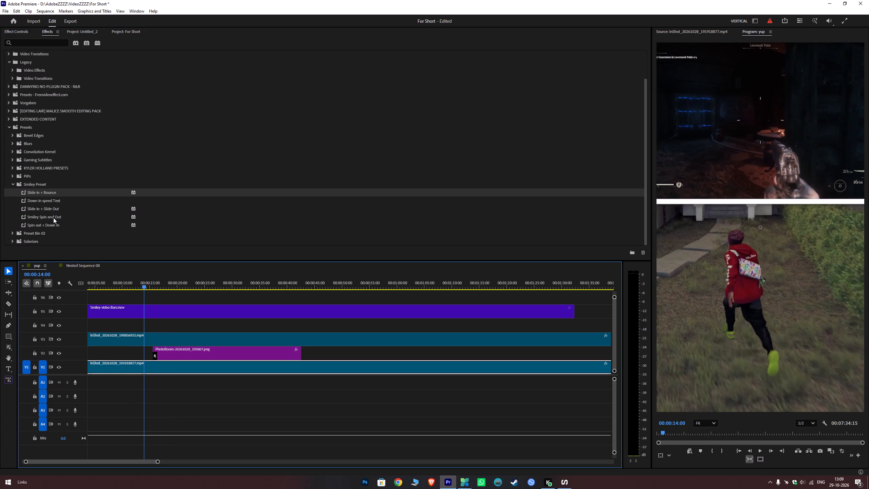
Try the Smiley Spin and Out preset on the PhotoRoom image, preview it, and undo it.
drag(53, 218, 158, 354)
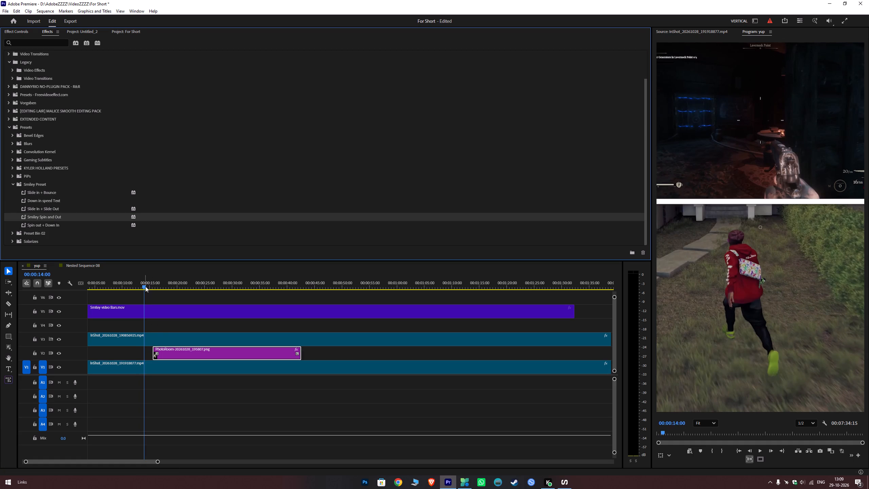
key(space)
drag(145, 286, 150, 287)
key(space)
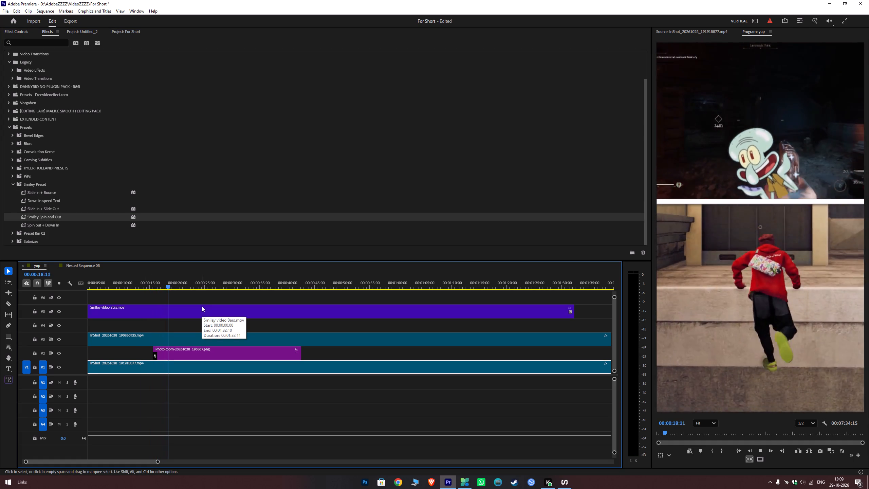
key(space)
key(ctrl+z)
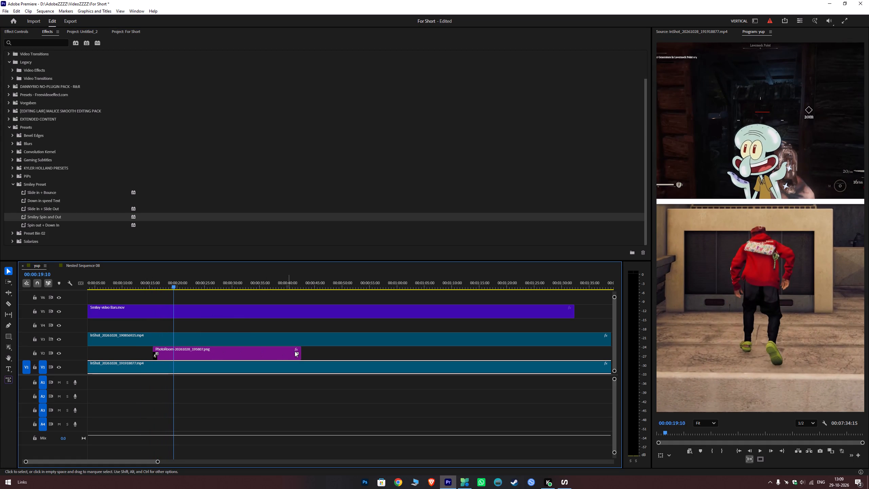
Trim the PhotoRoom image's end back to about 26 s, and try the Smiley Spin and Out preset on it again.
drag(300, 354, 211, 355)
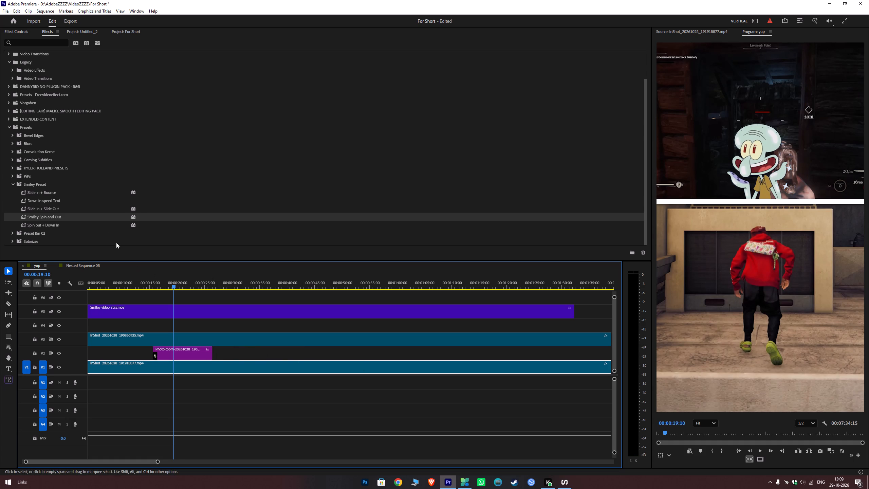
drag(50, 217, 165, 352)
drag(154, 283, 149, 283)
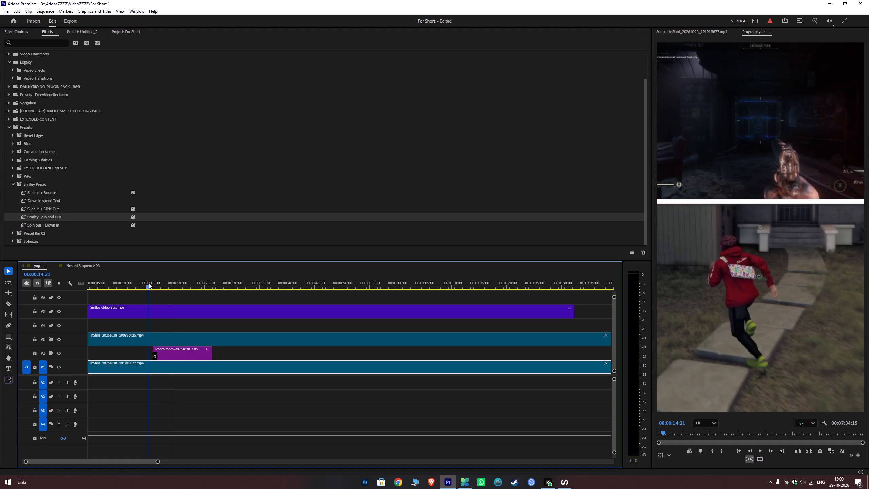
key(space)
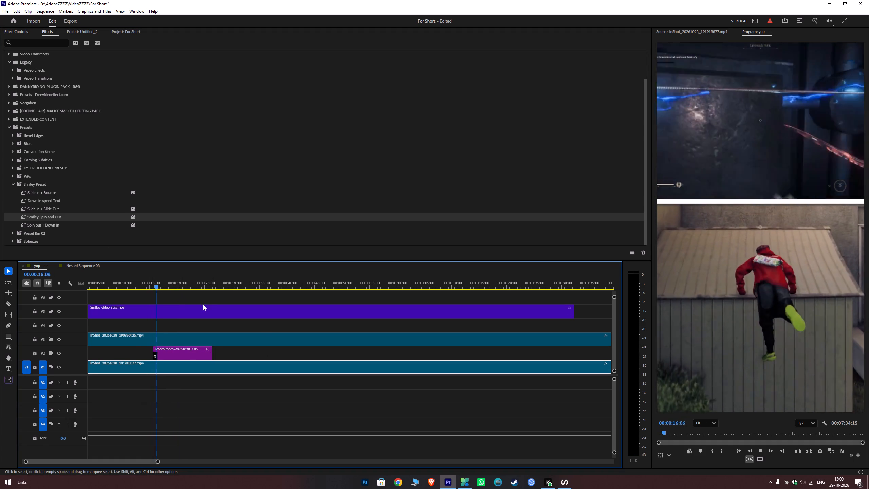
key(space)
Set the program monitor's playback resolution to Full and replay the PhotoRoom image's entrance.
click(803, 420)
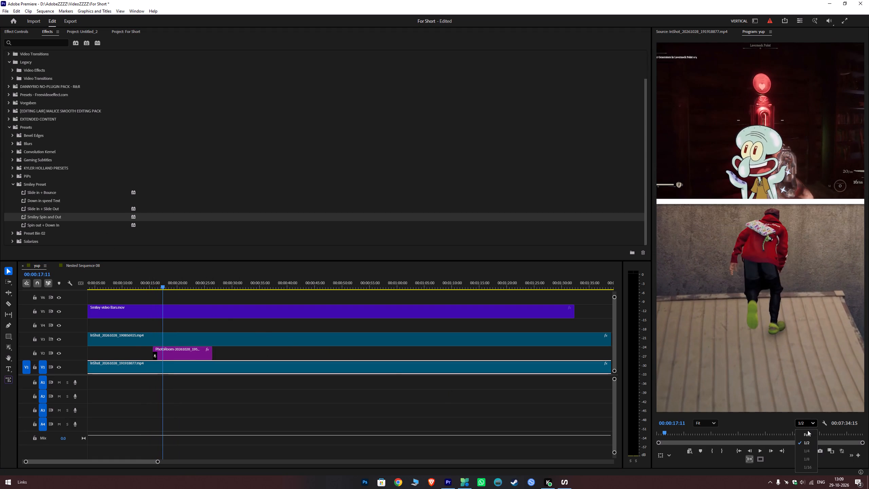
click(807, 434)
click(146, 280)
key(space)
click(188, 292)
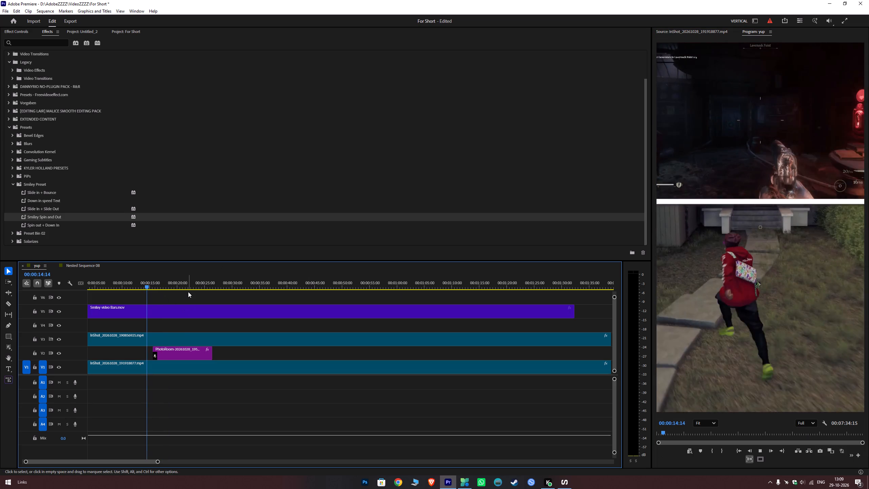
key(space)
key(space)
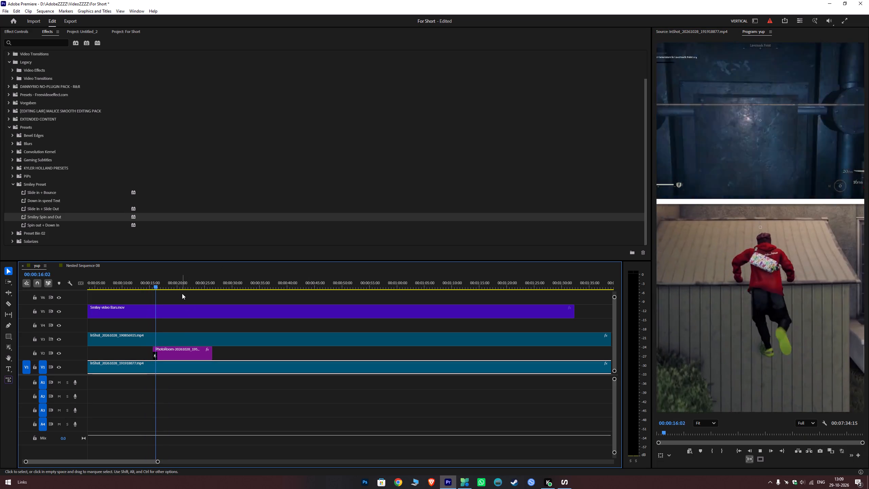
key(space)
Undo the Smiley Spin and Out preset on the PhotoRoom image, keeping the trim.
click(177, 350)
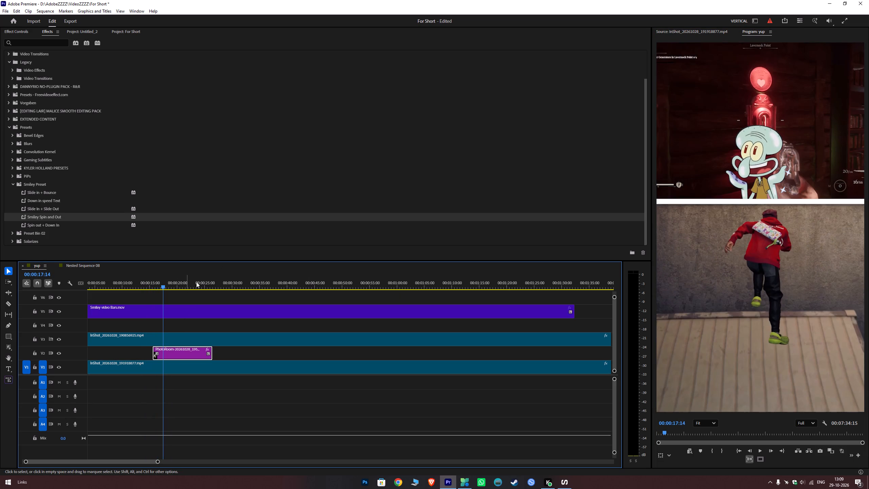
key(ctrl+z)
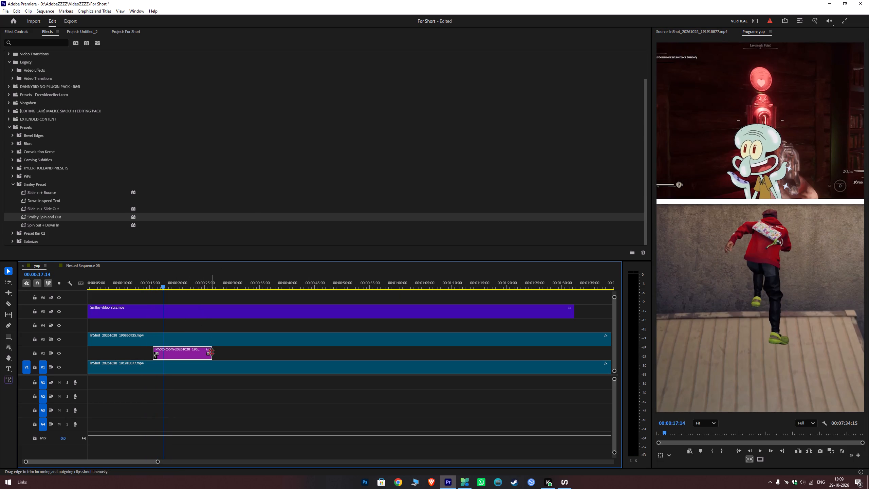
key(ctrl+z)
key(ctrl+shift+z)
Trim the PhotoRoom image on V2 so that it ends at about 22 s.
drag(211, 350, 192, 354)
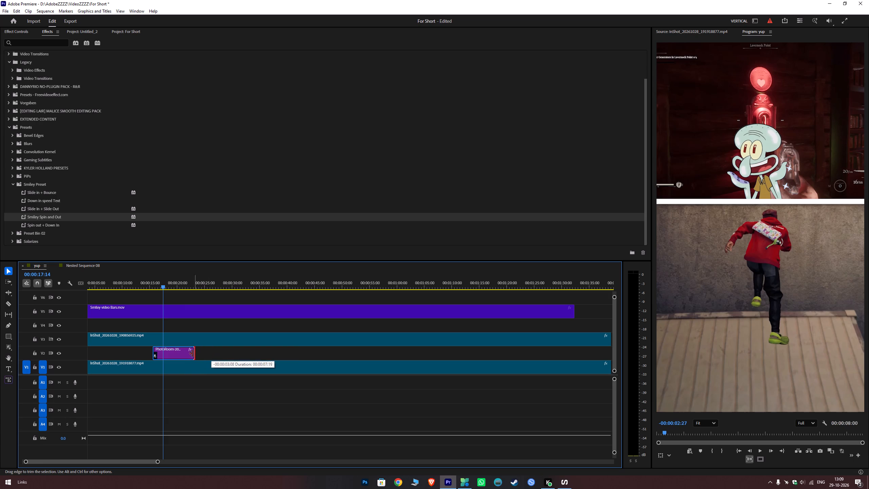
drag(192, 354, 186, 355)
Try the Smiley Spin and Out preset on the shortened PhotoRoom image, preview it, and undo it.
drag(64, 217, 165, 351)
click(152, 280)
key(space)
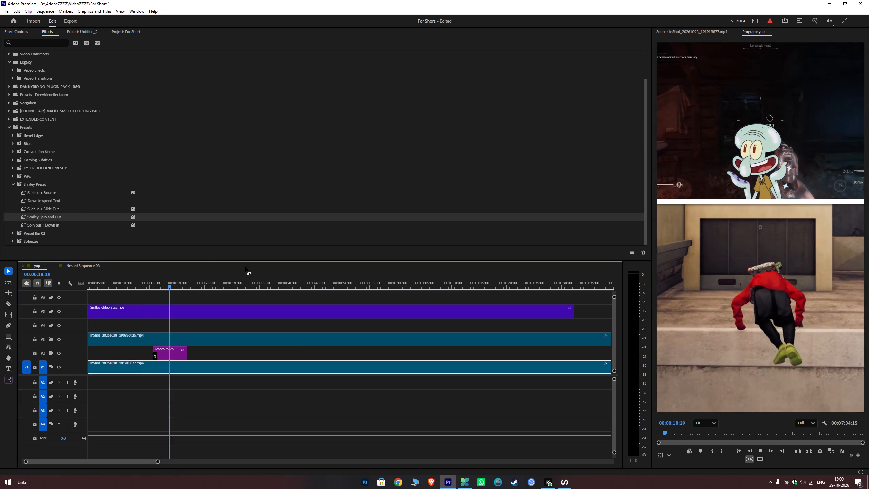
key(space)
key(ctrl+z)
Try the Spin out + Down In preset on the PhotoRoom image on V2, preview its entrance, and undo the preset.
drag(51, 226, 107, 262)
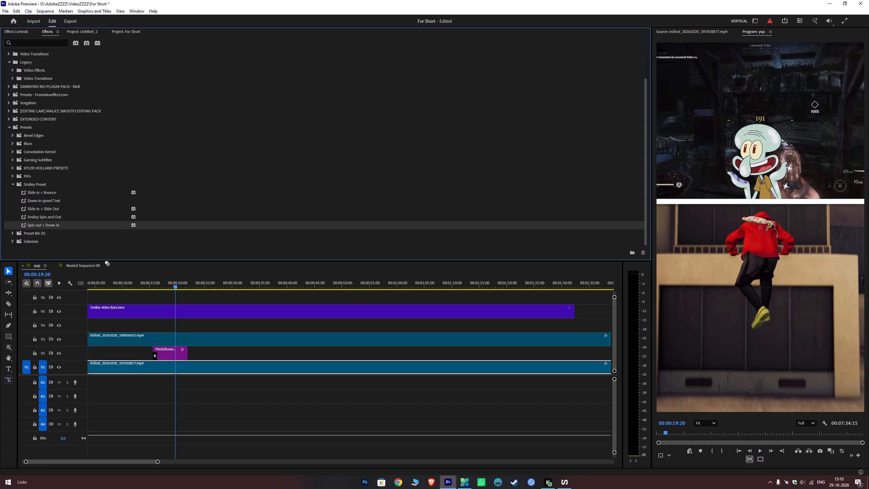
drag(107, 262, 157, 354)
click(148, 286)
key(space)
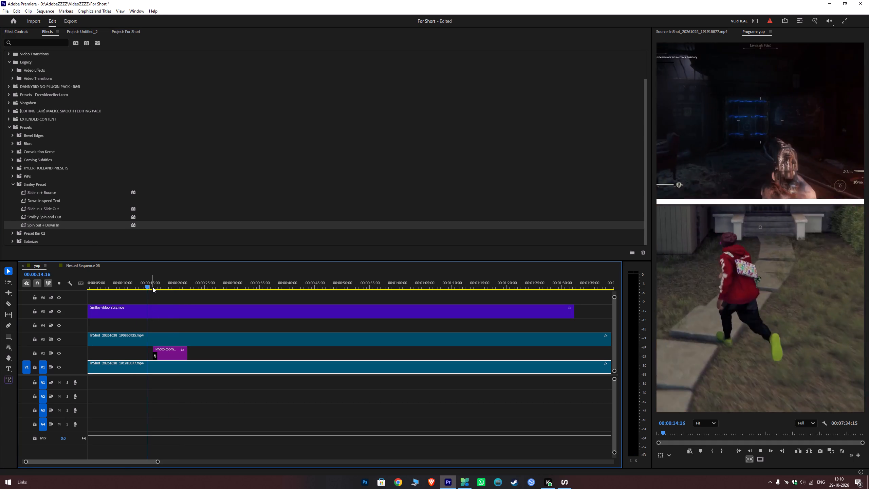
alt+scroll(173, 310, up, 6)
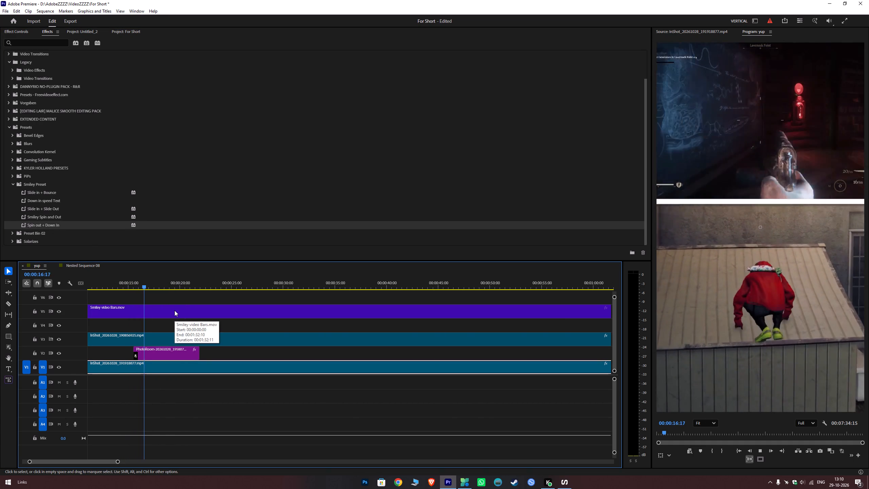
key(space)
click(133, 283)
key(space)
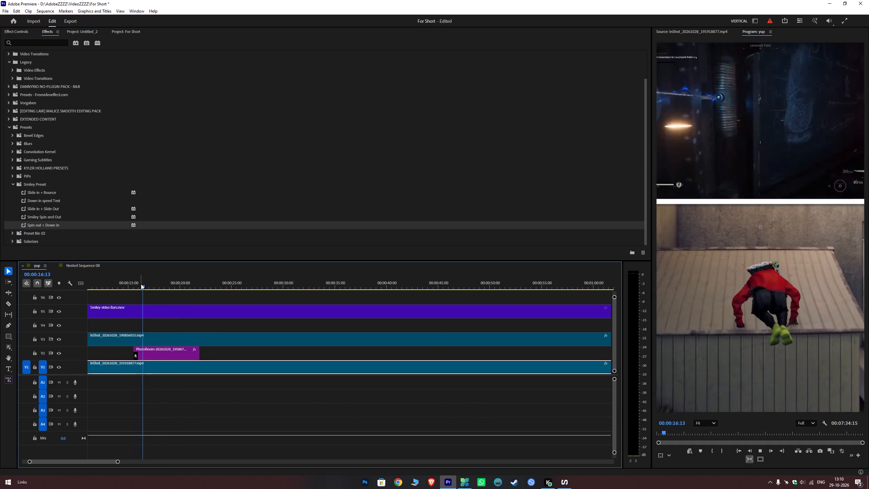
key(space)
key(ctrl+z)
Apply the Slide In + Bounce preset to the PhotoRoom image on V2 and preview its entrance.
drag(48, 190, 130, 304)
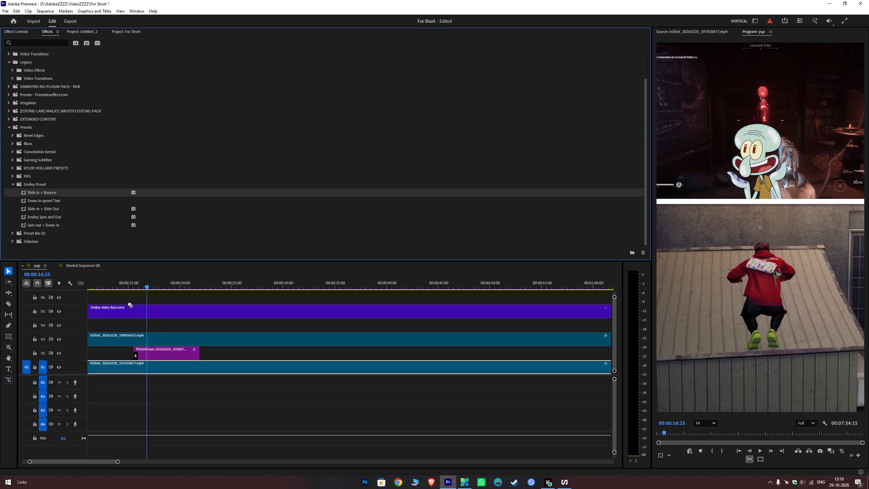
drag(130, 304, 152, 352)
click(127, 285)
key(space)
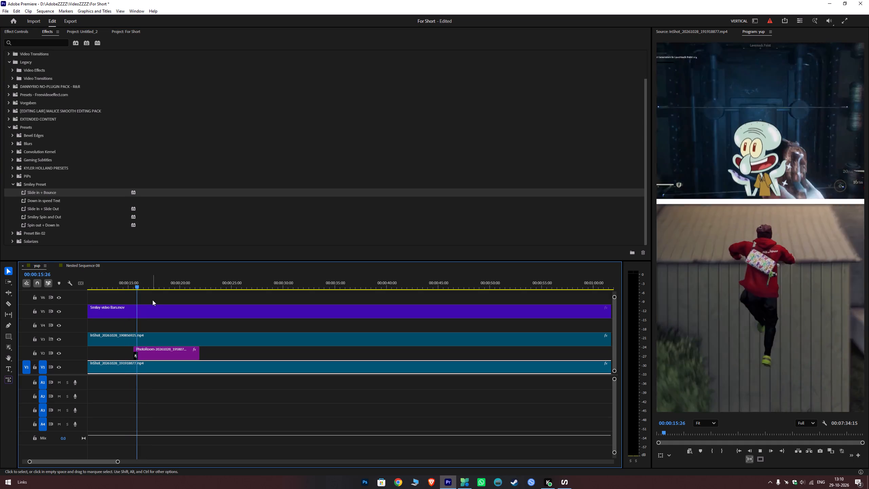
key(space)
Toggle the V1 track's output off and on to check the upper gameplay layer behind the PhotoRoom image.
alt+scroll(160, 305, down, 2)
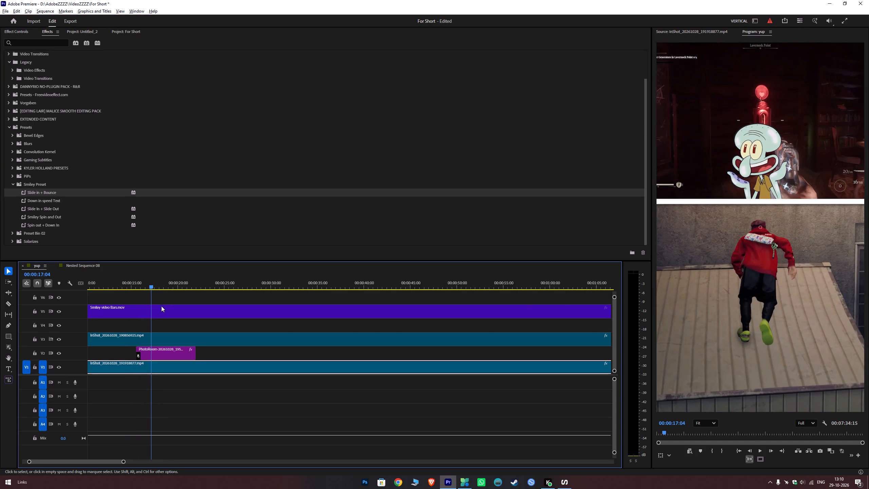
alt+scroll(161, 306, down, 5)
click(60, 368)
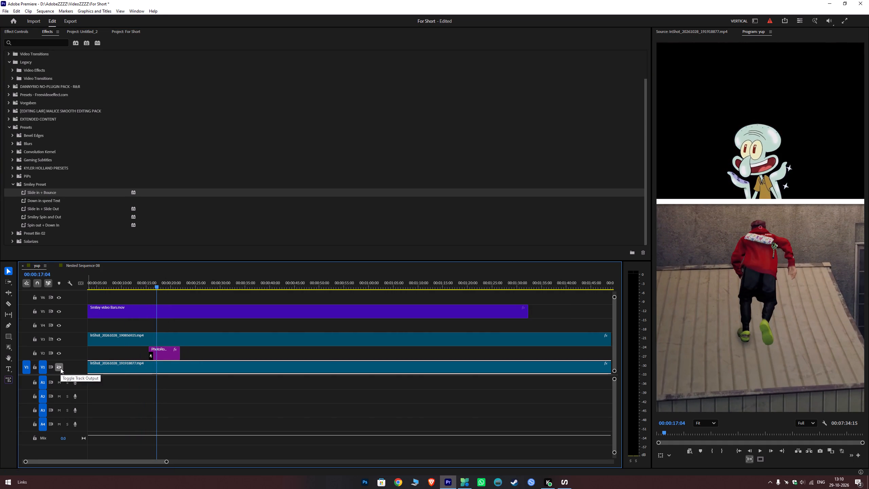
click(60, 368)
click(97, 354)
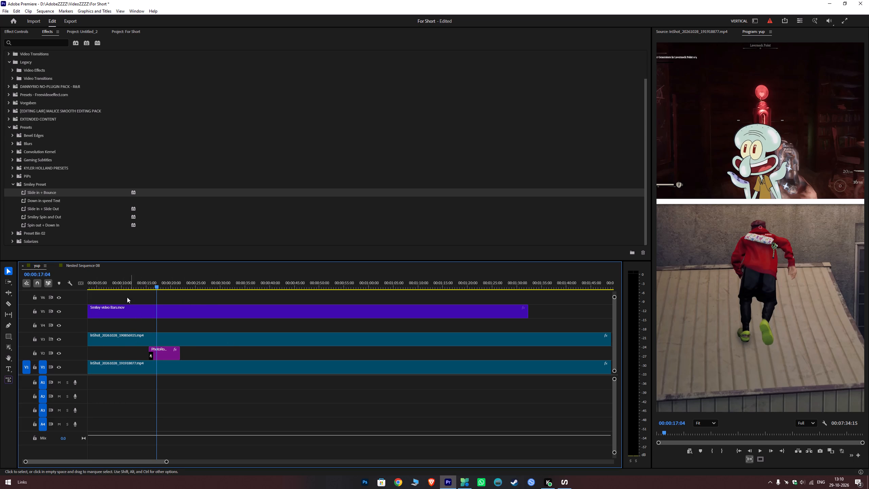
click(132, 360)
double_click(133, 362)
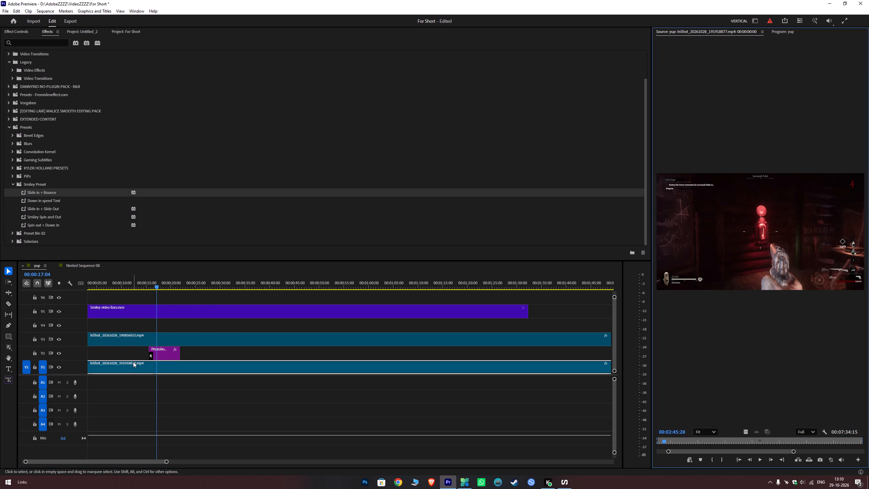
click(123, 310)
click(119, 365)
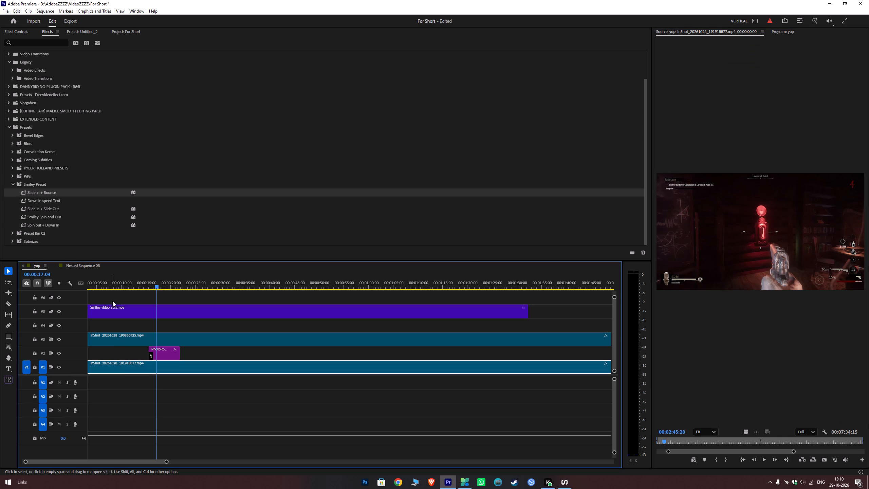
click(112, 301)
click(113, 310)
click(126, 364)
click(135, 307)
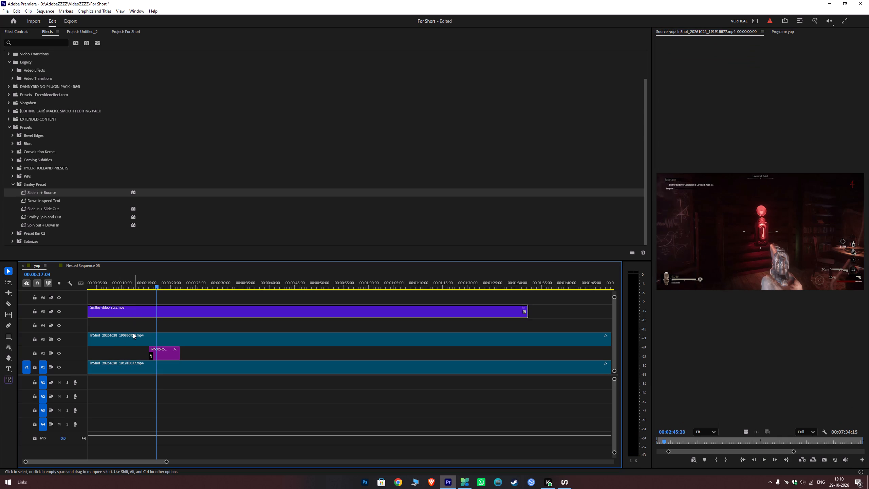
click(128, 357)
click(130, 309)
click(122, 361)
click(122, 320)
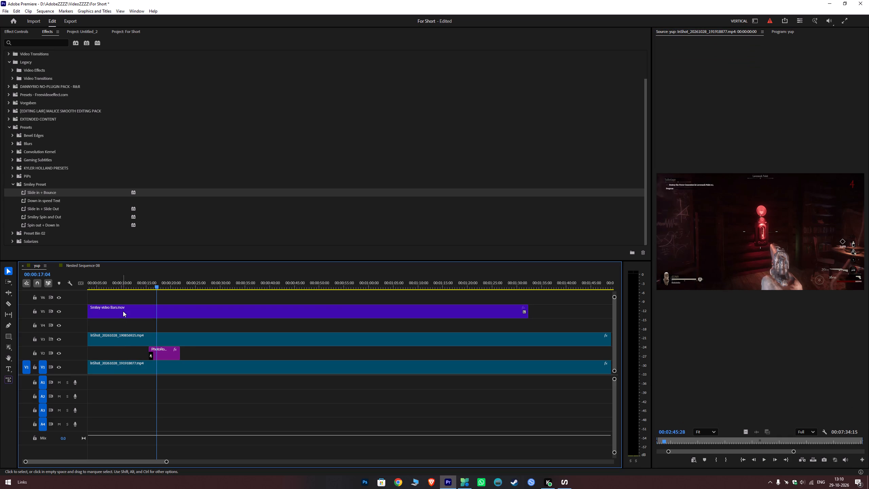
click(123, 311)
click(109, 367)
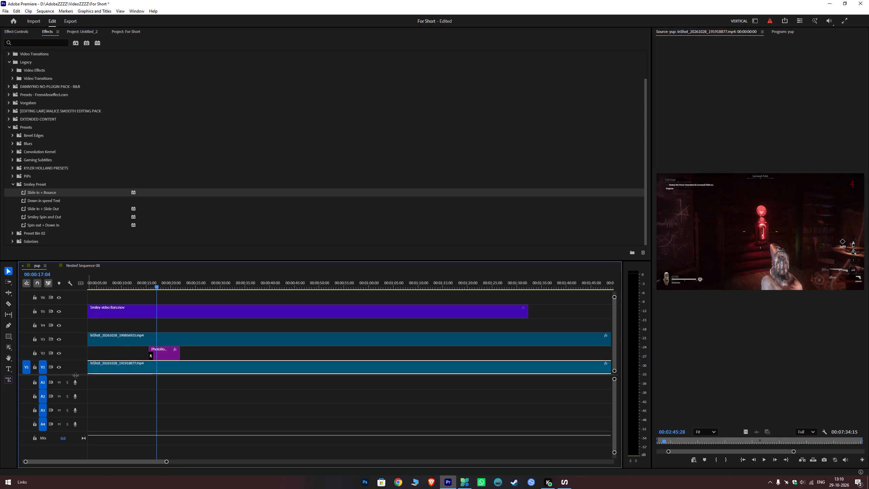
Enlarge the timeline's video track area and move the Smiley video Bars clip down to V4, directly above the lower gameplay clip.
drag(77, 374, 77, 441)
click(152, 346)
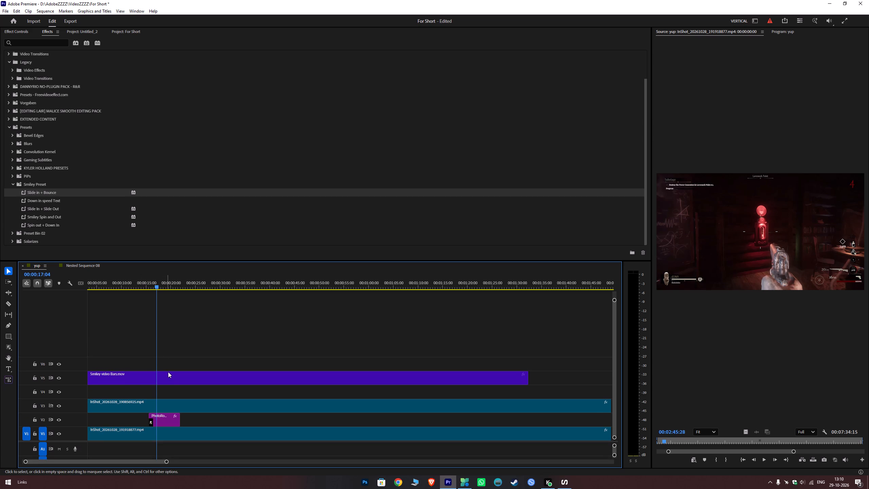
drag(171, 383, 172, 393)
Move the lower gameplay clip and the Smiley video Bars clip together up to V10 and V11, freeing tracks above the PhotoRoom image.
drag(198, 379, 188, 402)
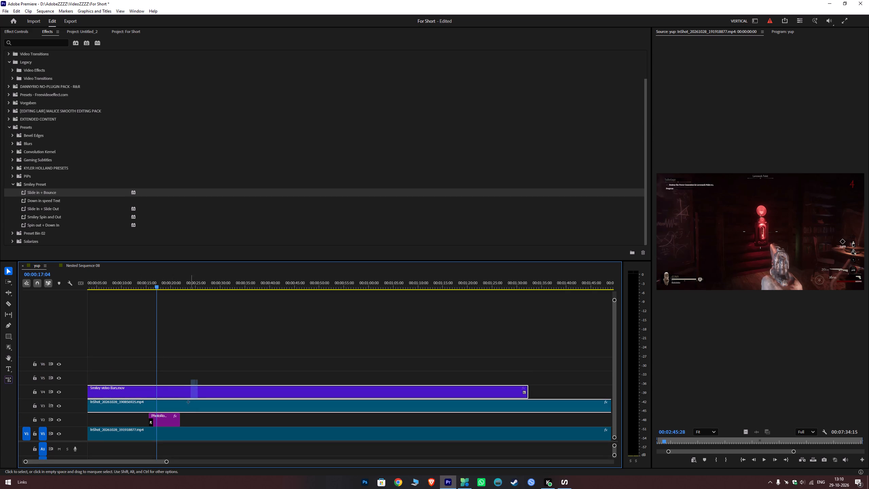
drag(188, 402, 181, 410)
drag(181, 393, 180, 301)
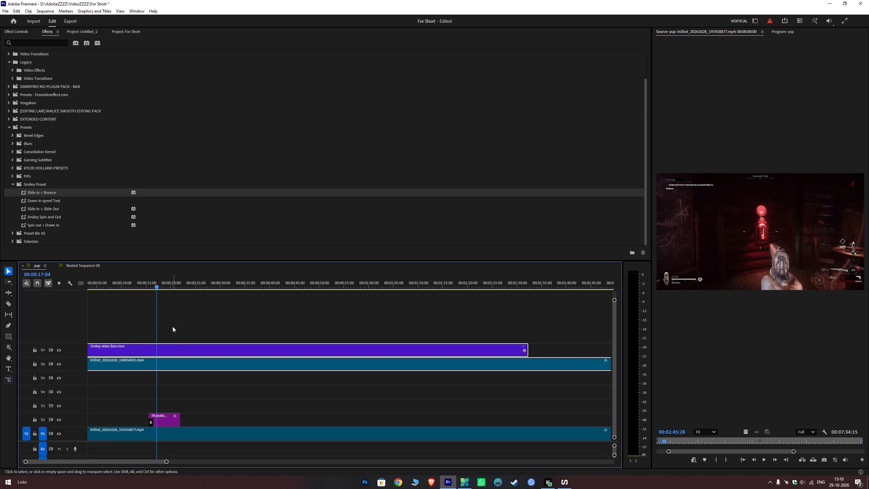
drag(181, 346, 189, 307)
drag(180, 333, 181, 313)
drag(179, 321, 180, 307)
drag(181, 306, 182, 300)
Shrink the uppermost tracks' heights and move the lower gameplay clip and the Smiley video Bars clip up to V11 and V12.
ctrl+scroll(73, 295, down, 3)
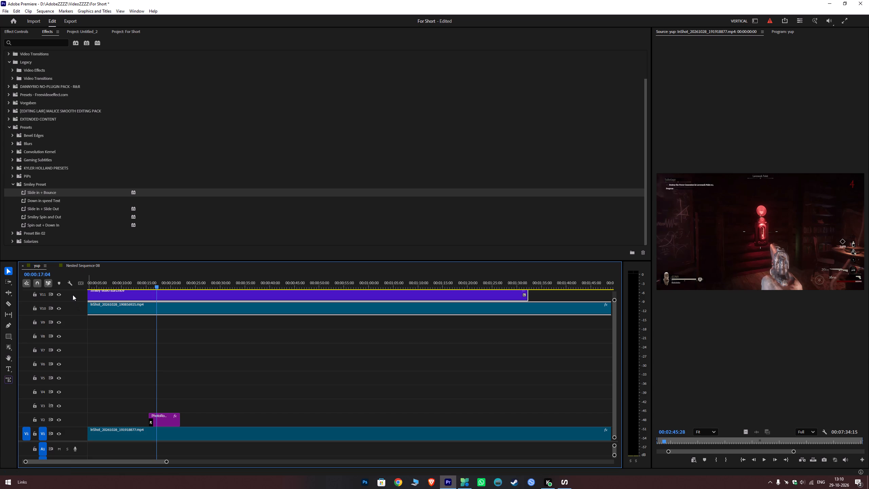
alt+scroll(73, 295, down, 10)
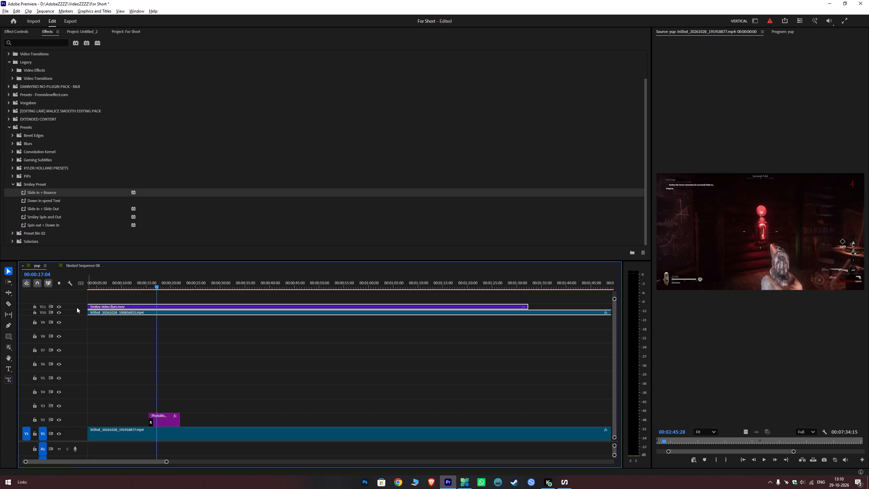
drag(134, 306, 134, 297)
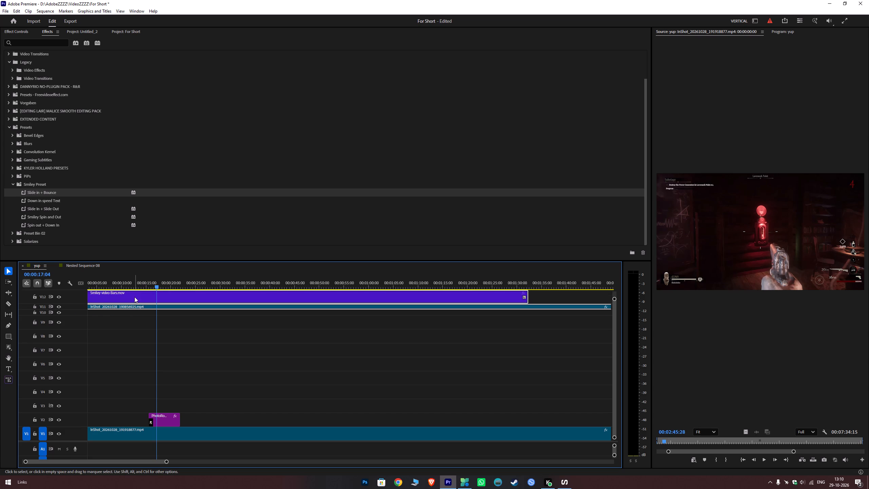
alt+scroll(71, 294, down, 3)
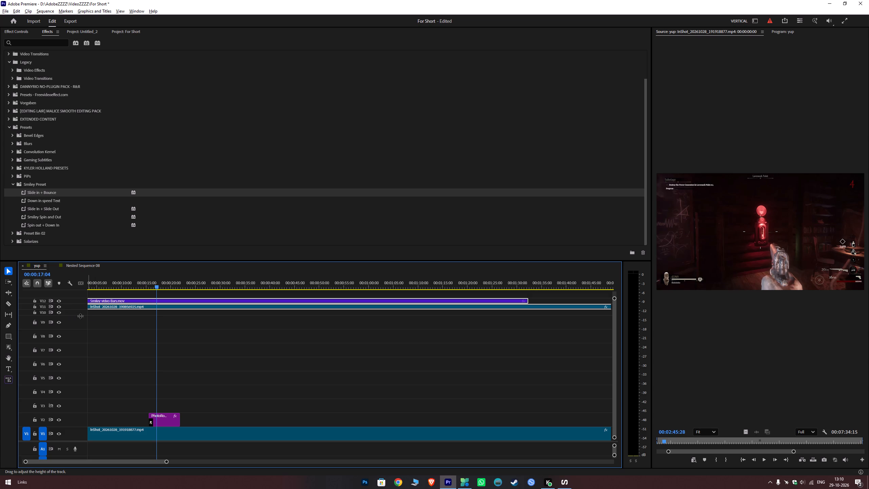
alt+scroll(72, 313, up, 2)
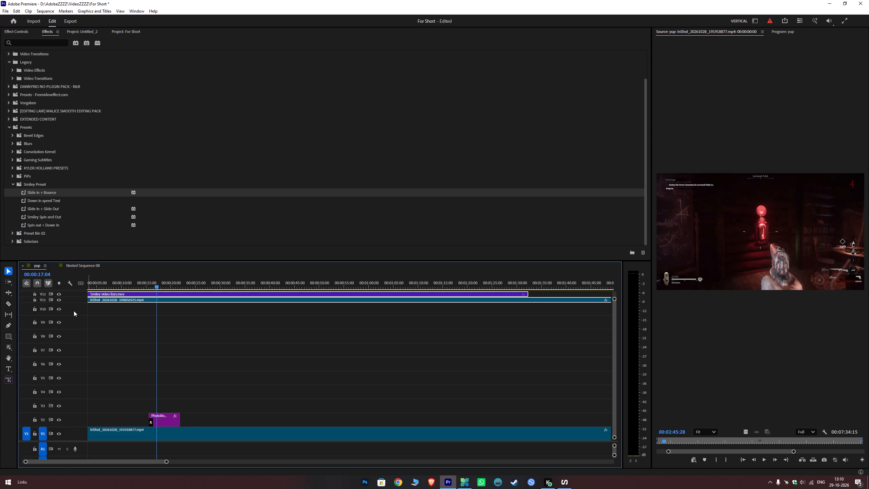
scroll(74, 311, up, 3)
Lock tracks V12 and V11 against edits and scrub through the sequence to check the picture.
click(37, 295)
click(35, 301)
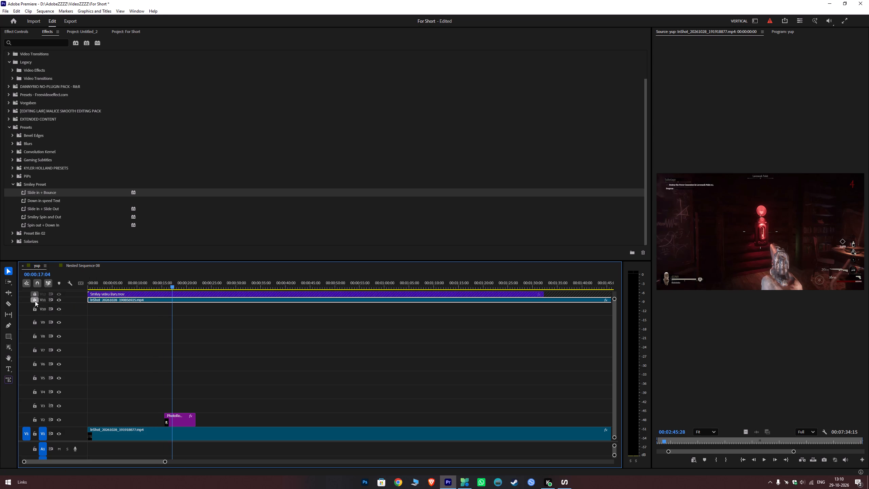
drag(97, 286, 188, 339)
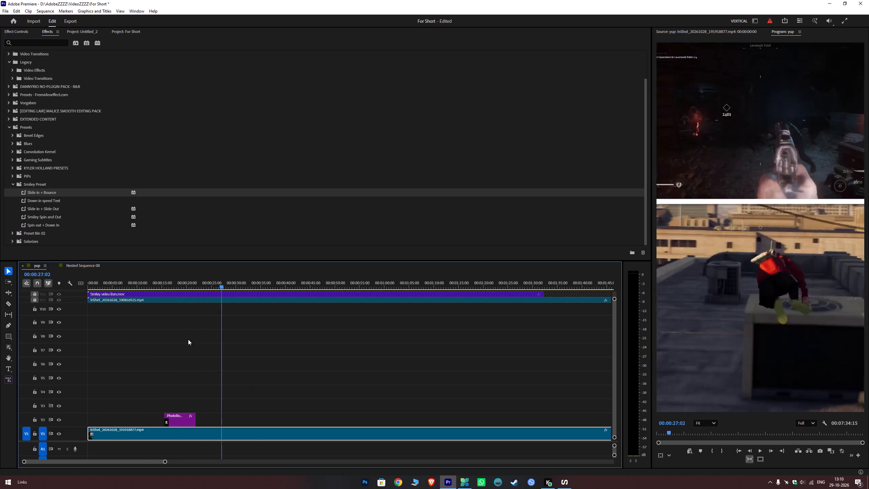
drag(188, 339, 147, 344)
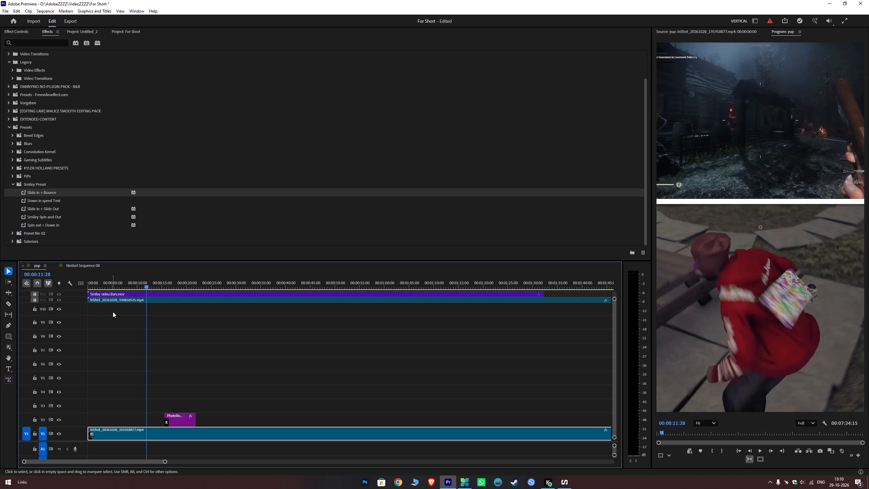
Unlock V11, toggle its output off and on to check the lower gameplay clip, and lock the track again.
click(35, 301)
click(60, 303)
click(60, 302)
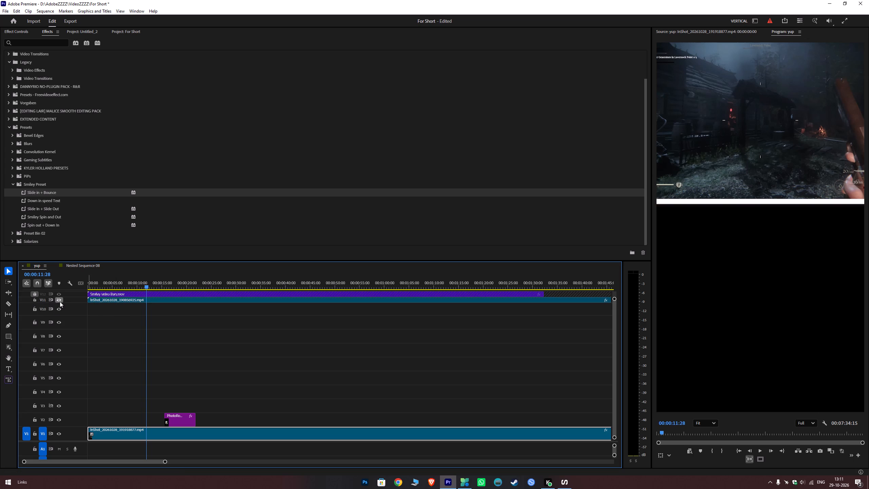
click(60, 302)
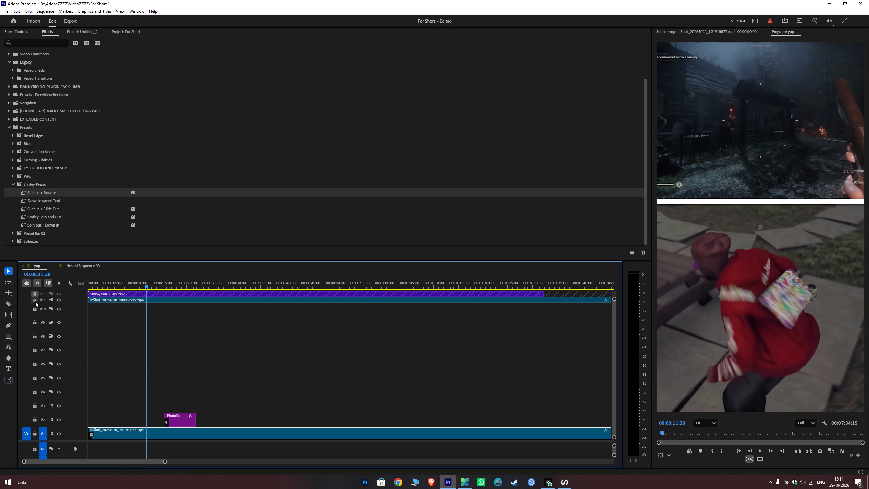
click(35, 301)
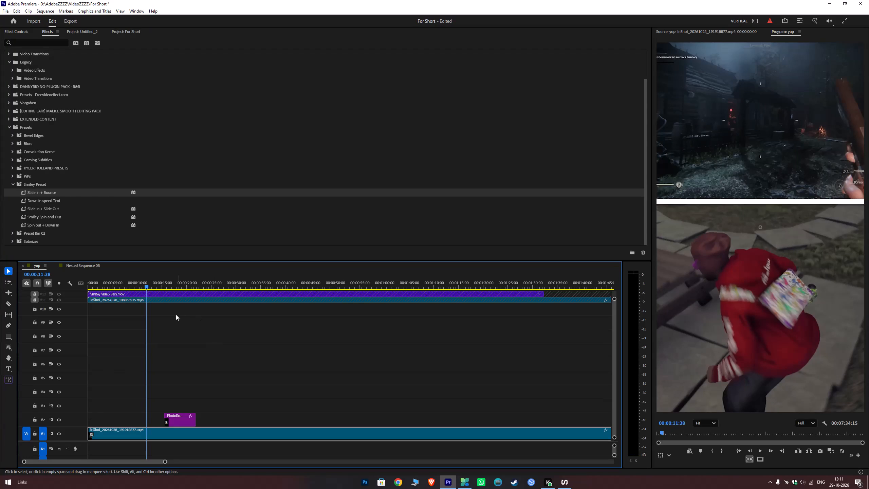
Play the sequence from its start to review the split-screen layout.
drag(138, 286, 60, 306)
key(space)
key(space)
key(space)
key(space)
key(space)
key(space)
key(space)
key(space)
key(space)
key(space)
key(space)
key(space)
key(space)
key(space)
key(space)
key(space)
key(space)
key(space)
key(space)
key(space)
key(space)
scroll(216, 333, down, 7)
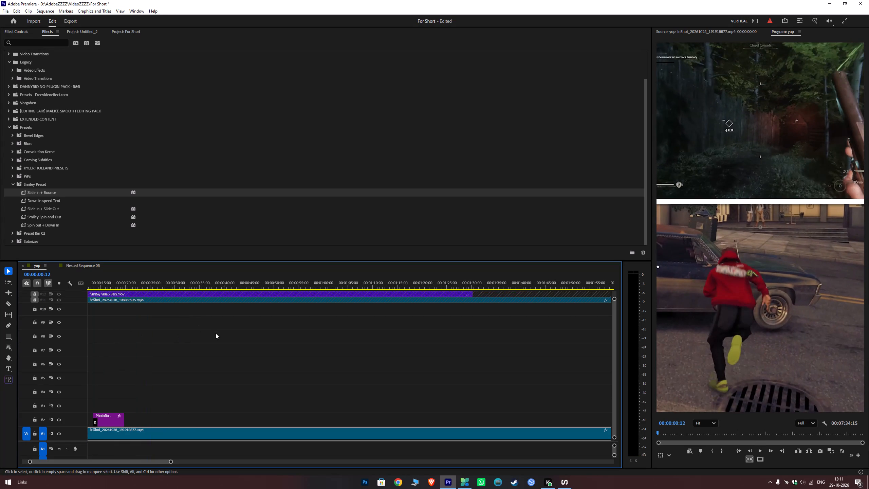
scroll(178, 343, up, 5)
scroll(178, 343, down, 7)
key(space)
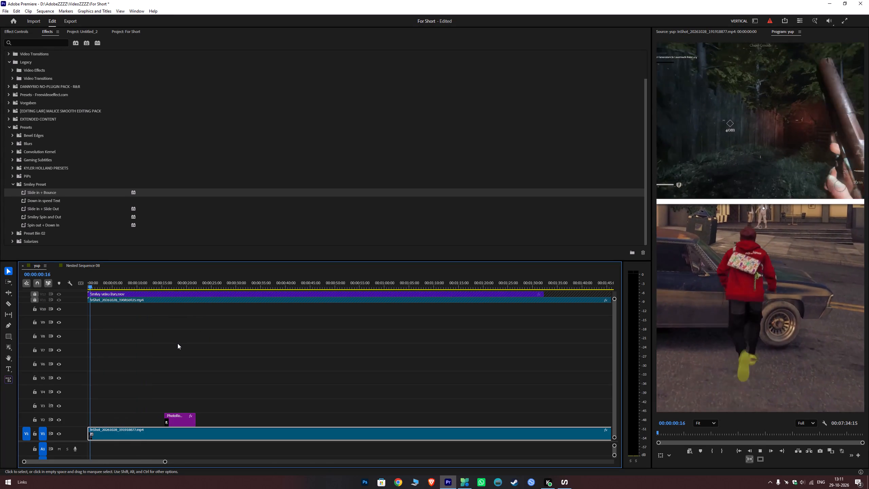
alt+scroll(178, 343, down, 15)
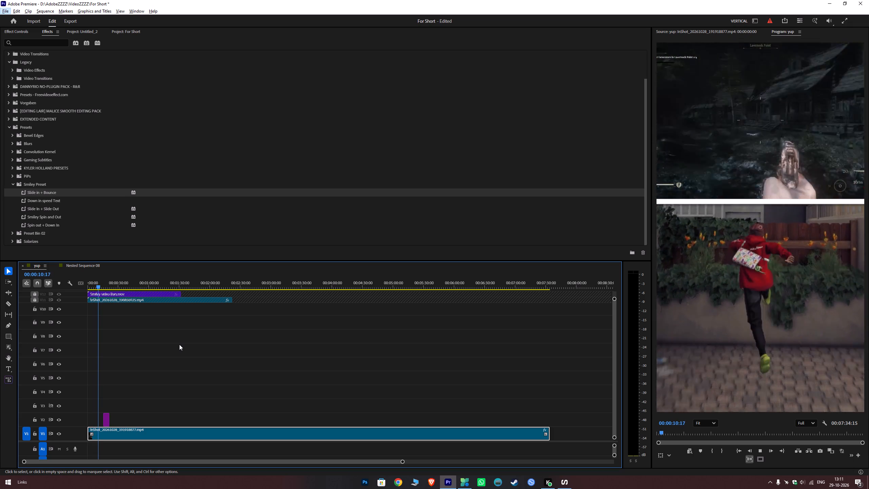
Save the For Short project.
key(space)
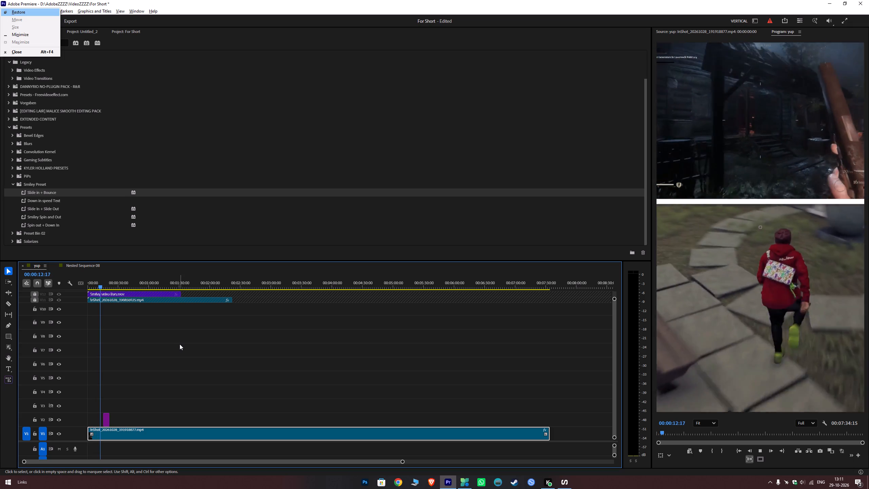
key(ctrl+s)
key(Escape)
click(180, 344)
key(ctrl+s)
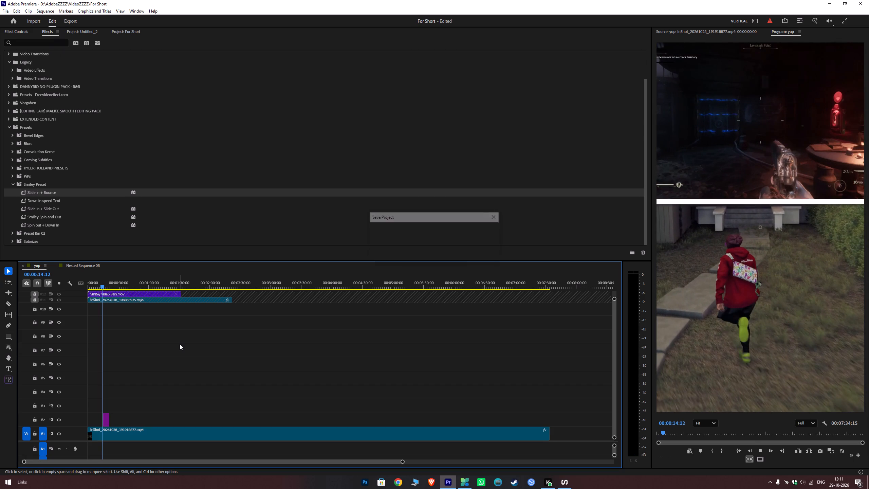
Quit the program, discarding the changes to Untitled_2.prproj.
click(868, 0)
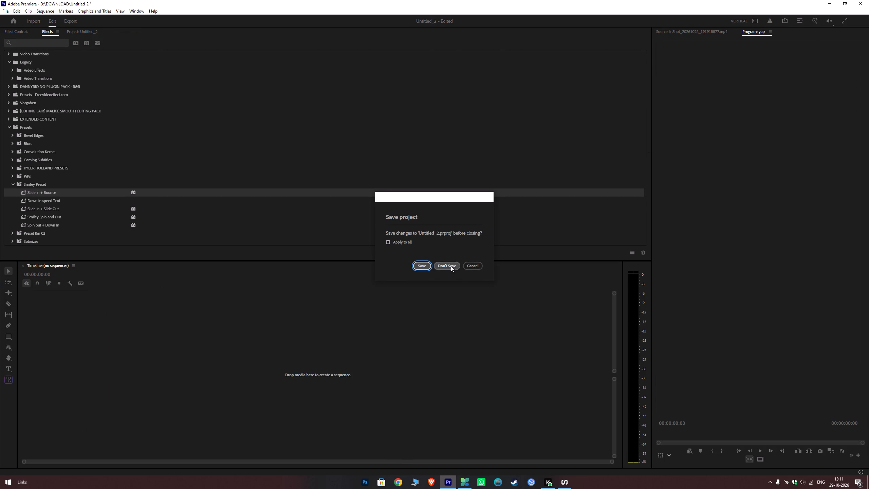
click(451, 266)
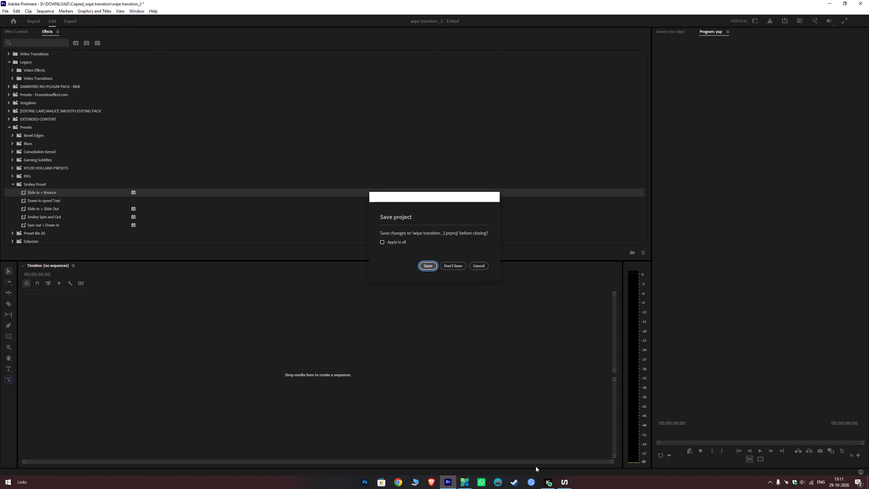